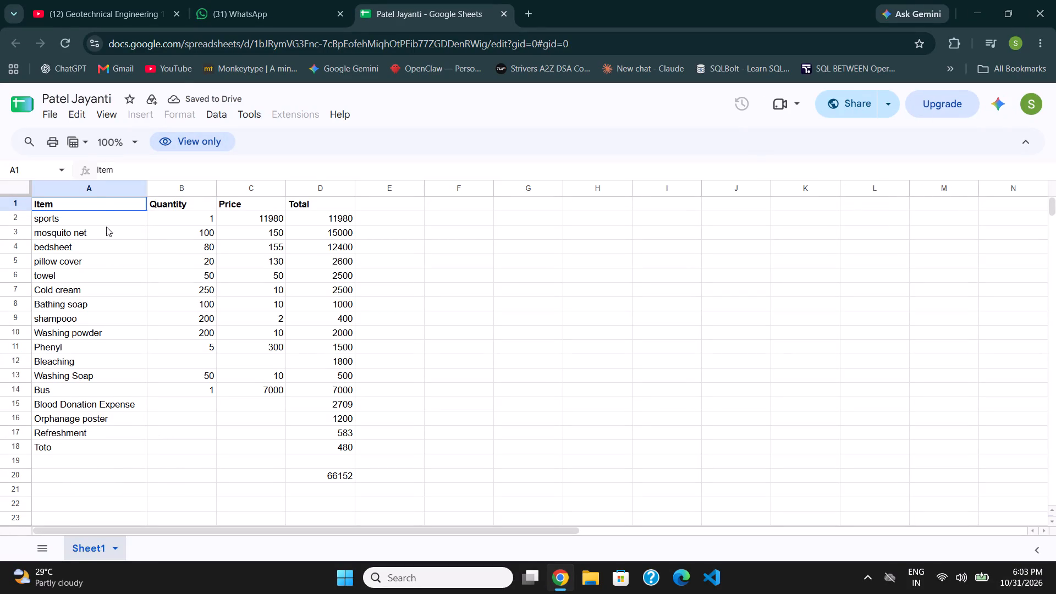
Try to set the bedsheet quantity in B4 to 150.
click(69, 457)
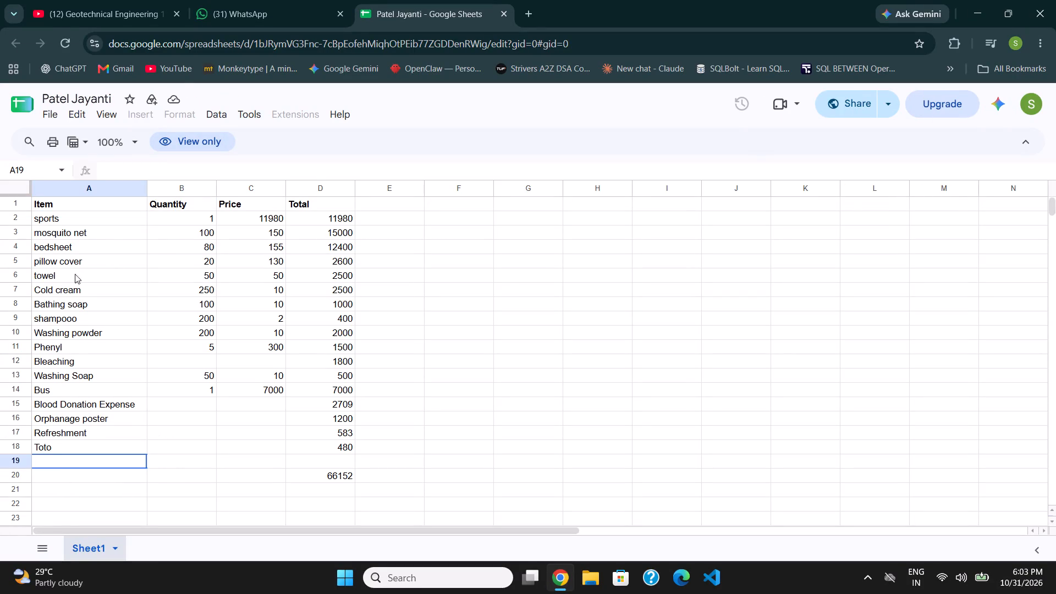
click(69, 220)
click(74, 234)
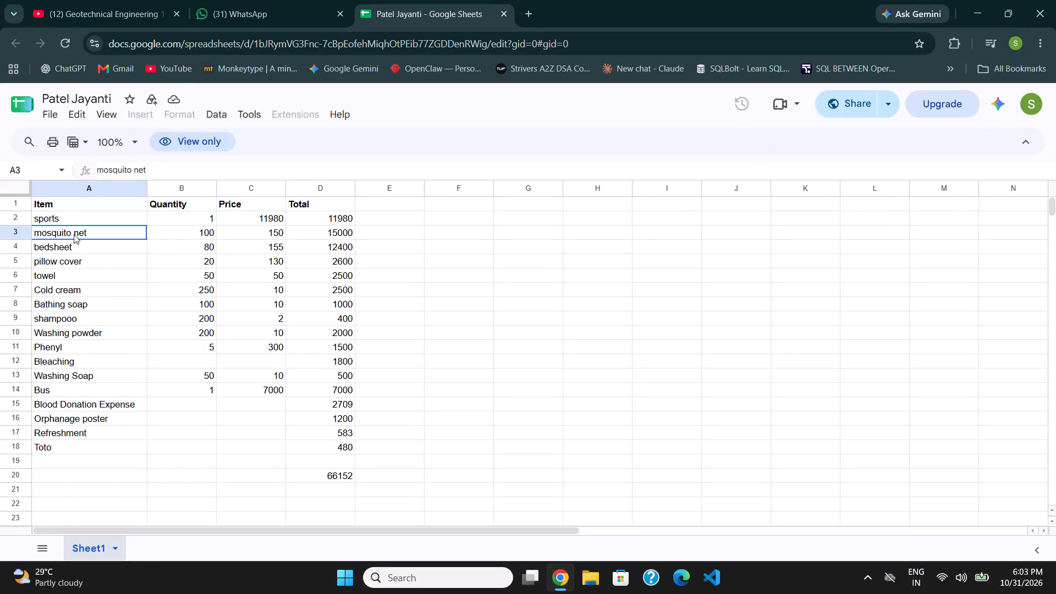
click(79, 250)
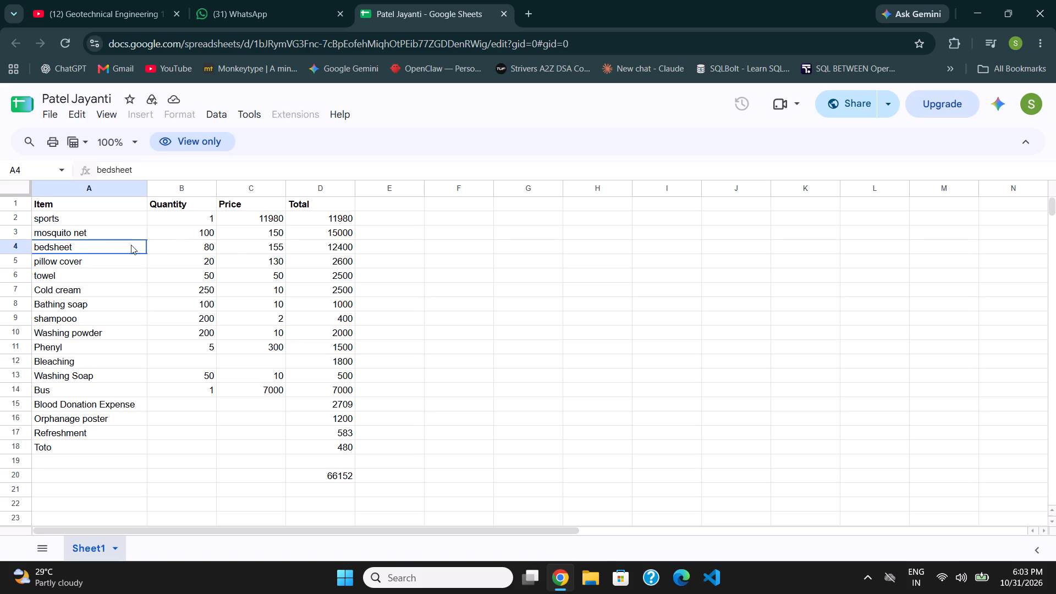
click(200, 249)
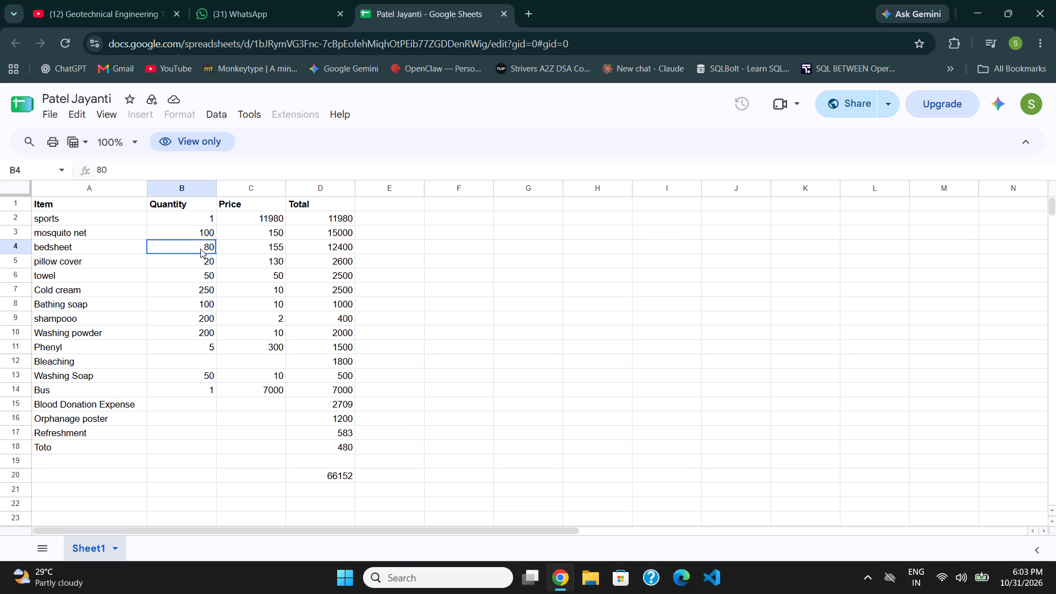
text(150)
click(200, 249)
click(214, 147)
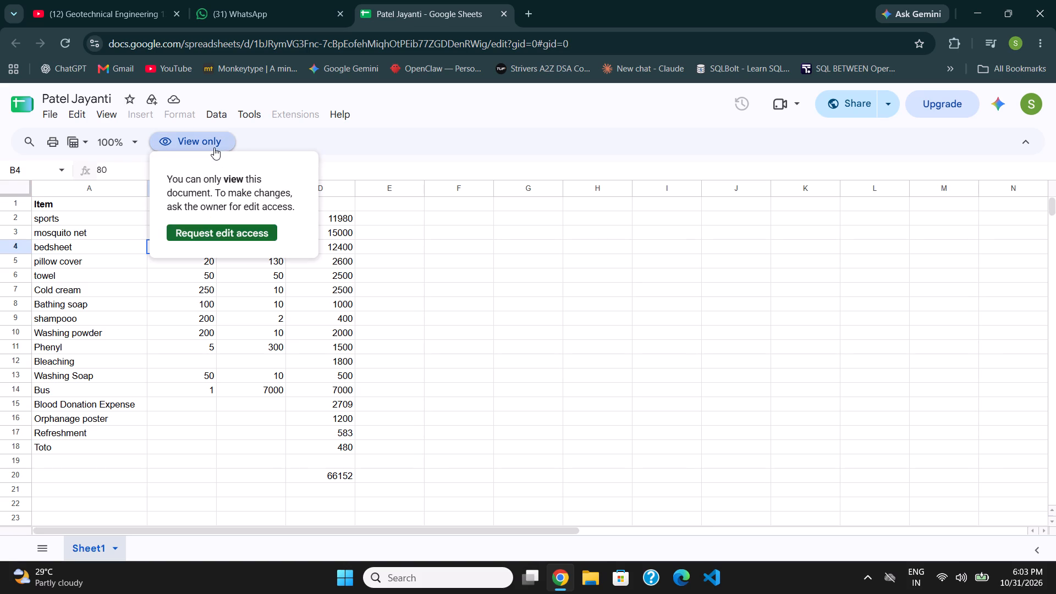
click(222, 227)
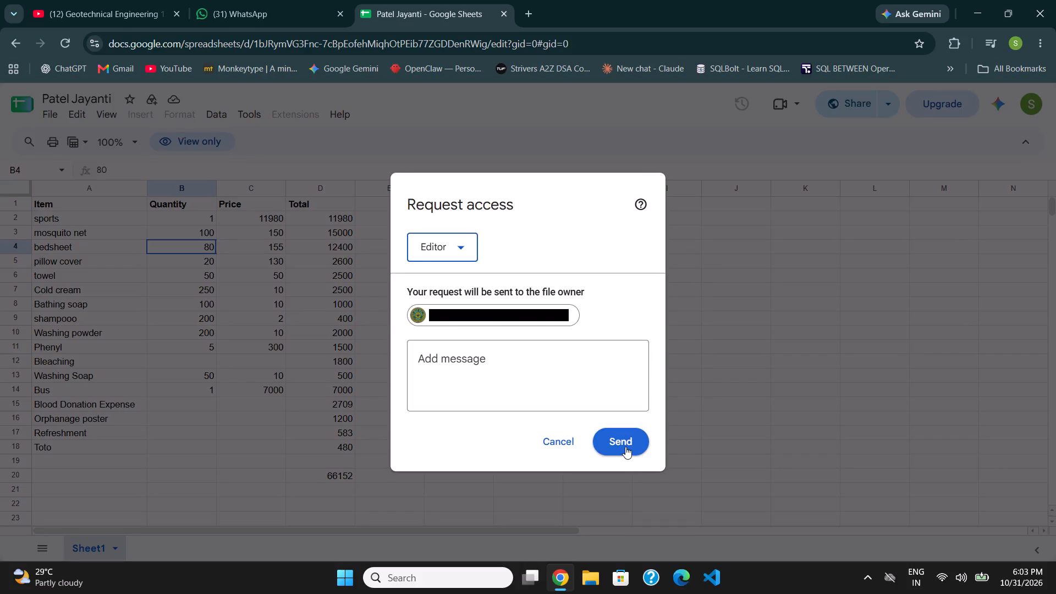
click(622, 446)
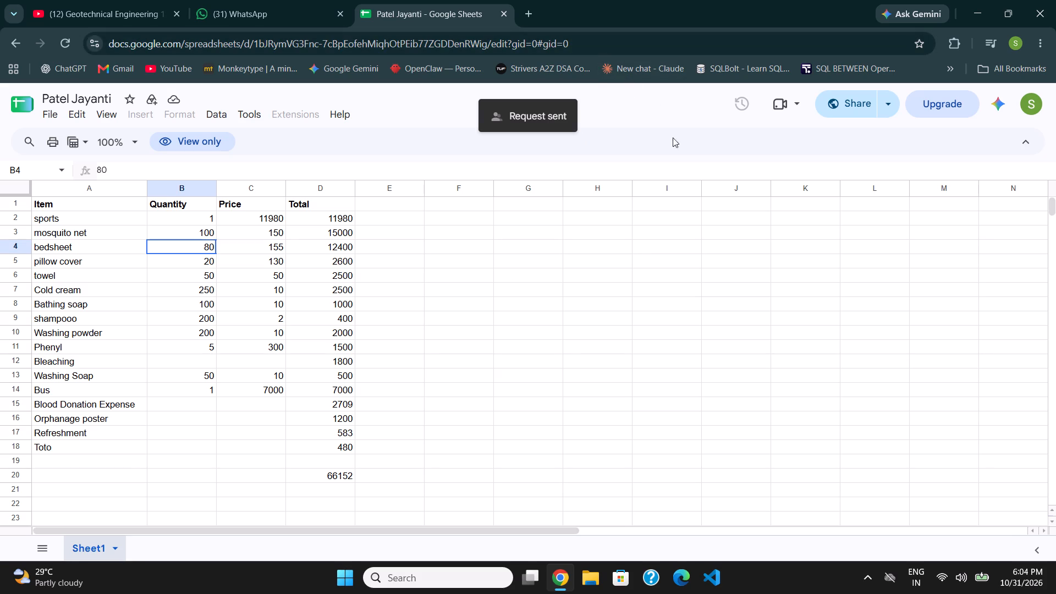
click(645, 97)
Close the WhatsApp browser tab.
click(339, 12)
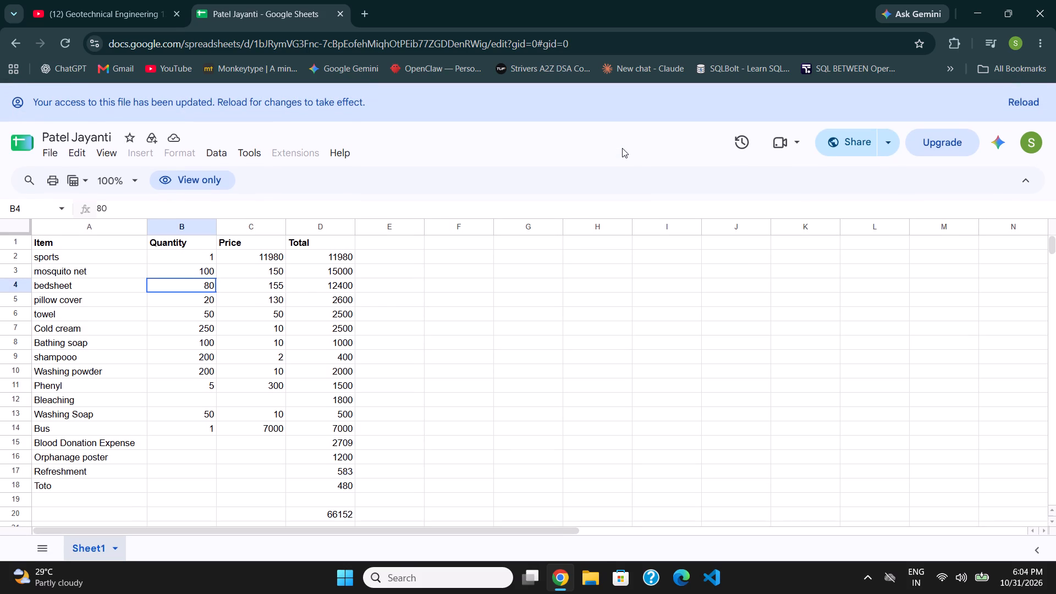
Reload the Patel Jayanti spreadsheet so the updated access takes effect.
click(1017, 115)
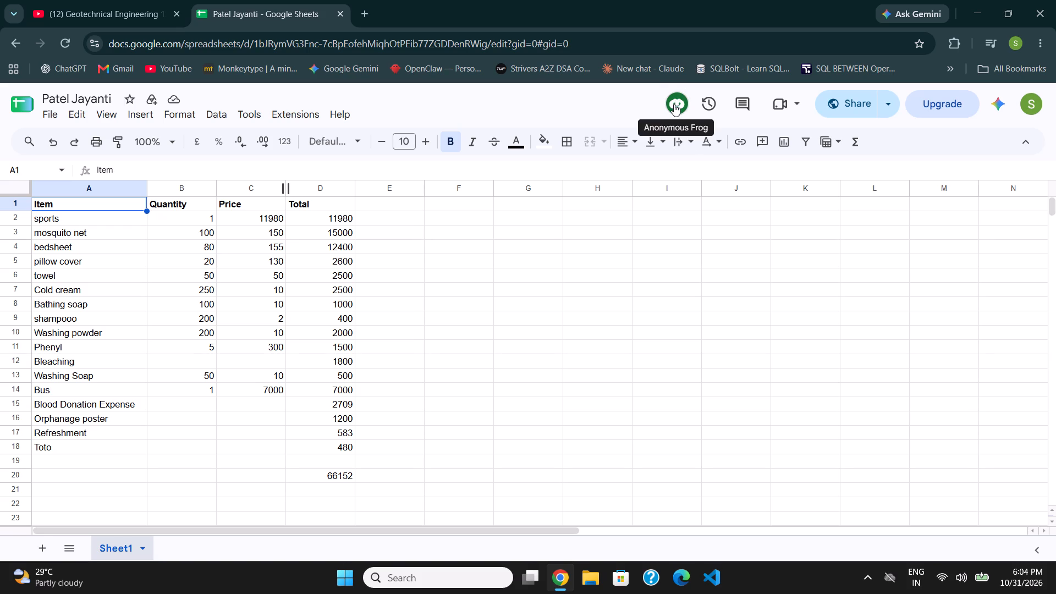
Set the bedsheet quantity in B4 to 150.
click(184, 250)
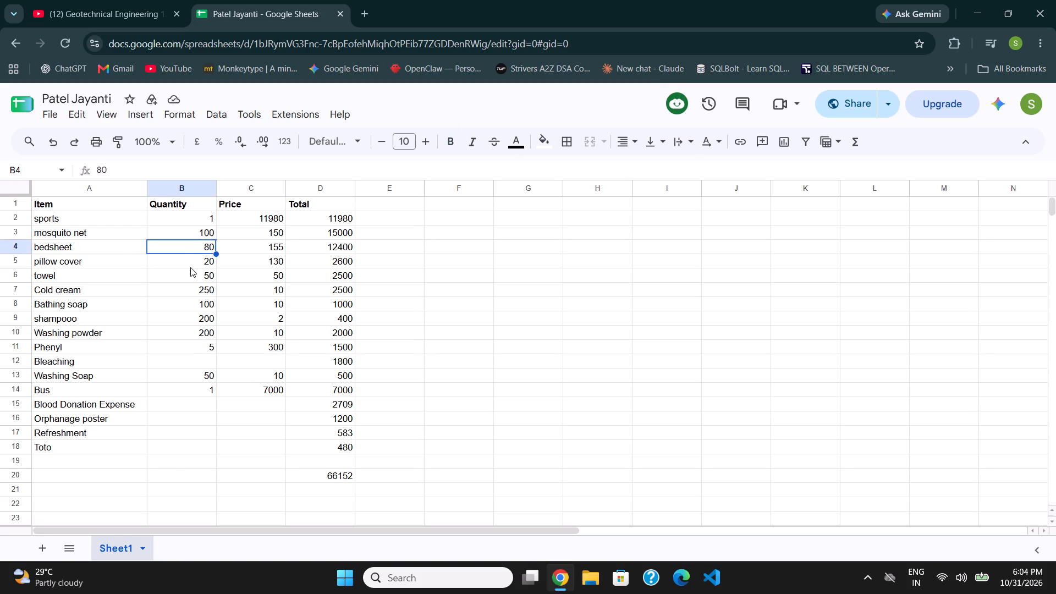
click(191, 267)
click(195, 246)
text(150)
key(Right)
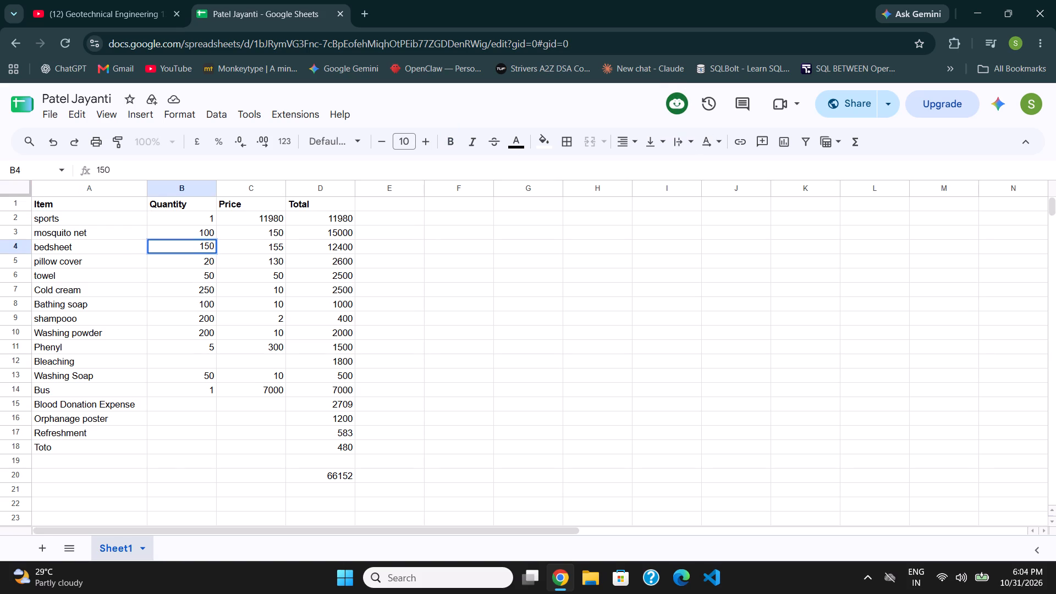
Examine the Quantity, Price and Total cells in rows 2 to 4 to see how the totals relate to them.
key(Right)
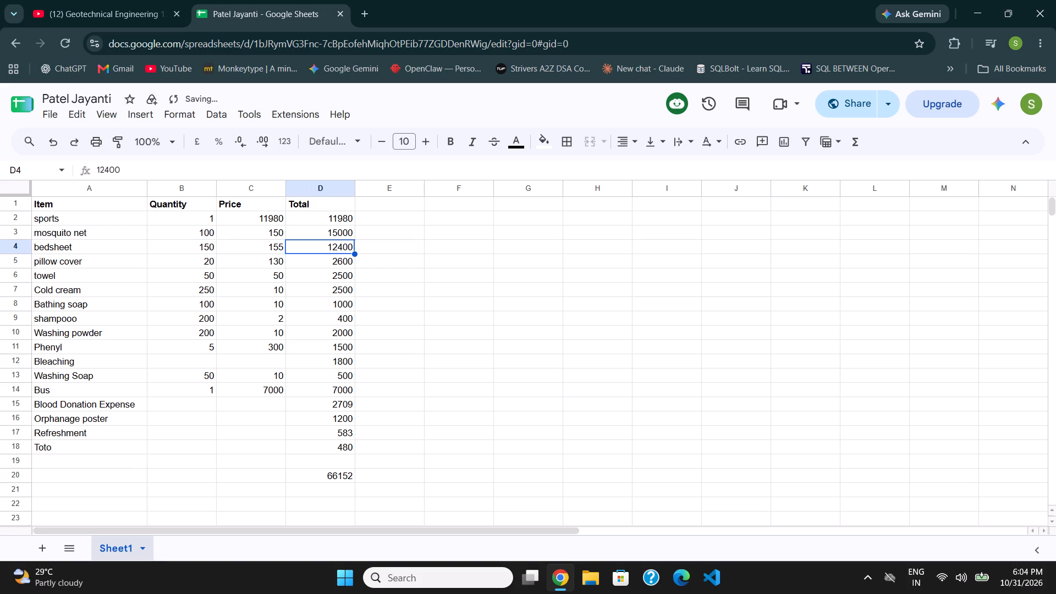
key(Left)
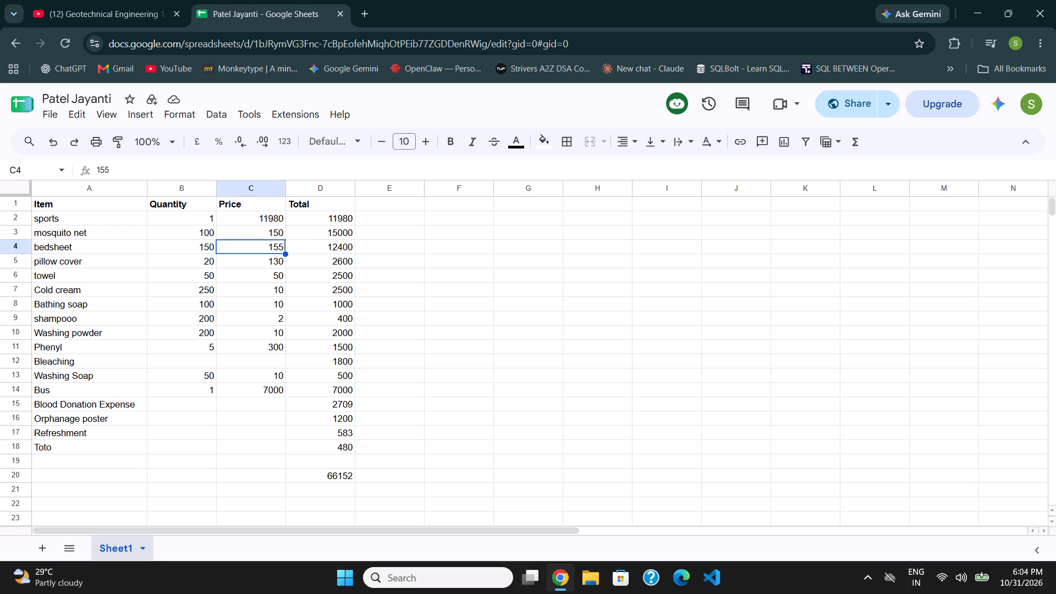
key(Right)
key(Up)
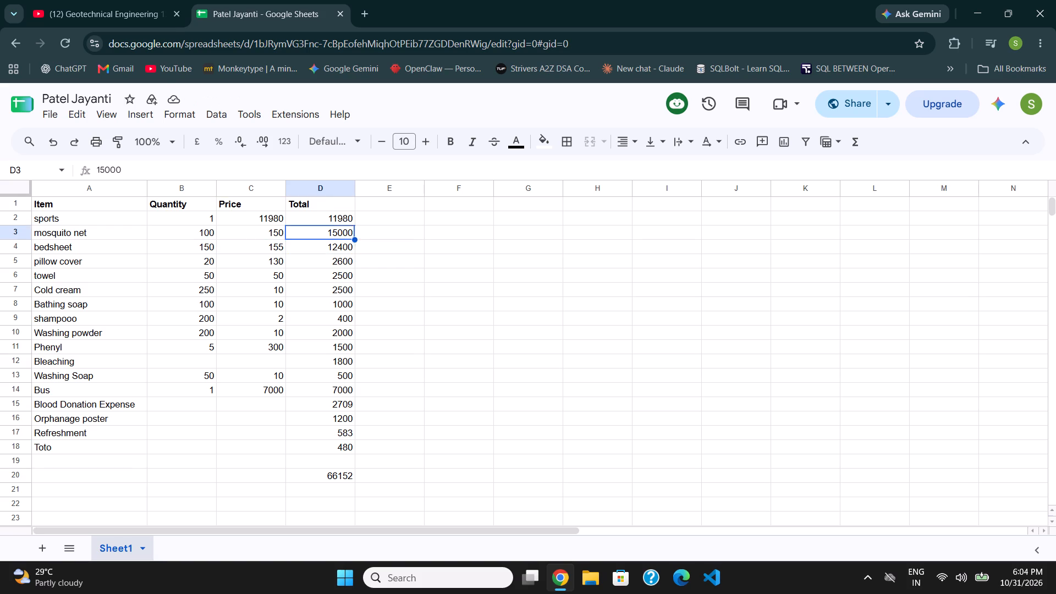
key(Up)
key(Down)
key(Down)
key(Left)
key(Left)
key(Up)
key(Up)
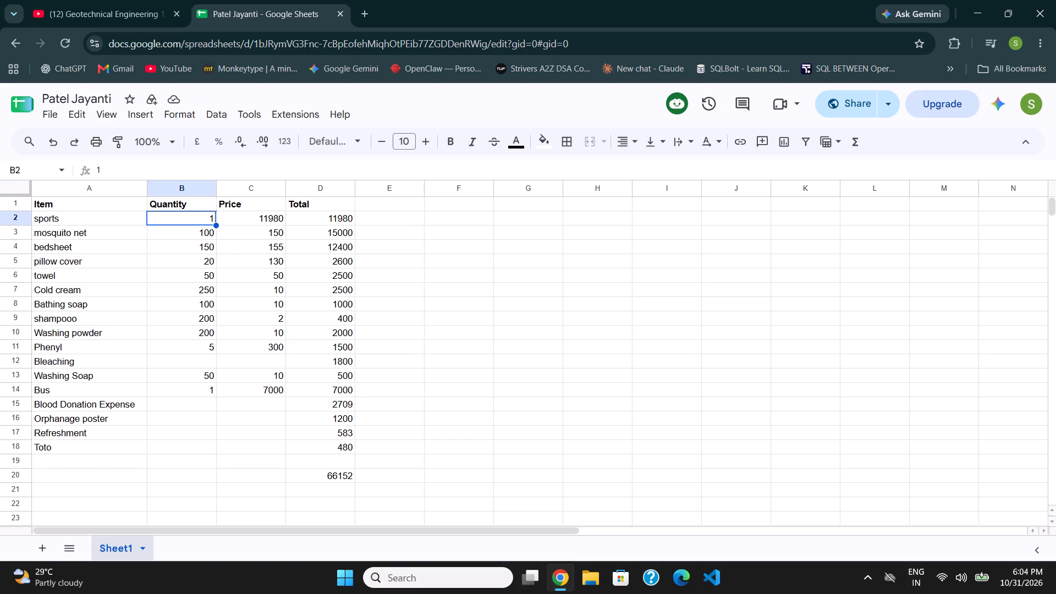
click(197, 189)
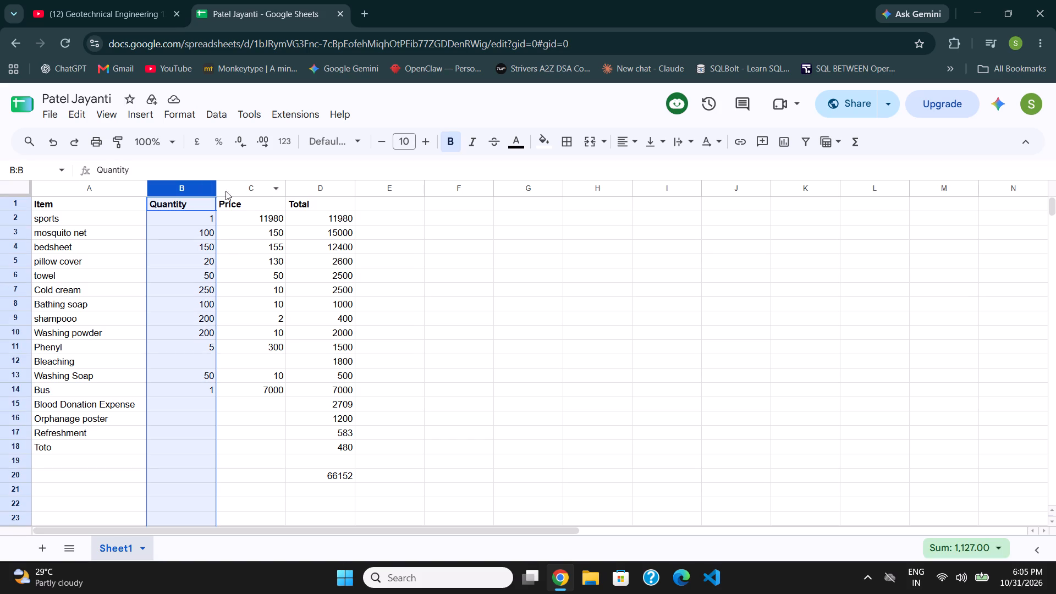
Replace the mosquito net total in D3 with the SUM function formula =SUM(B, C) and check the cell.
click(329, 233)
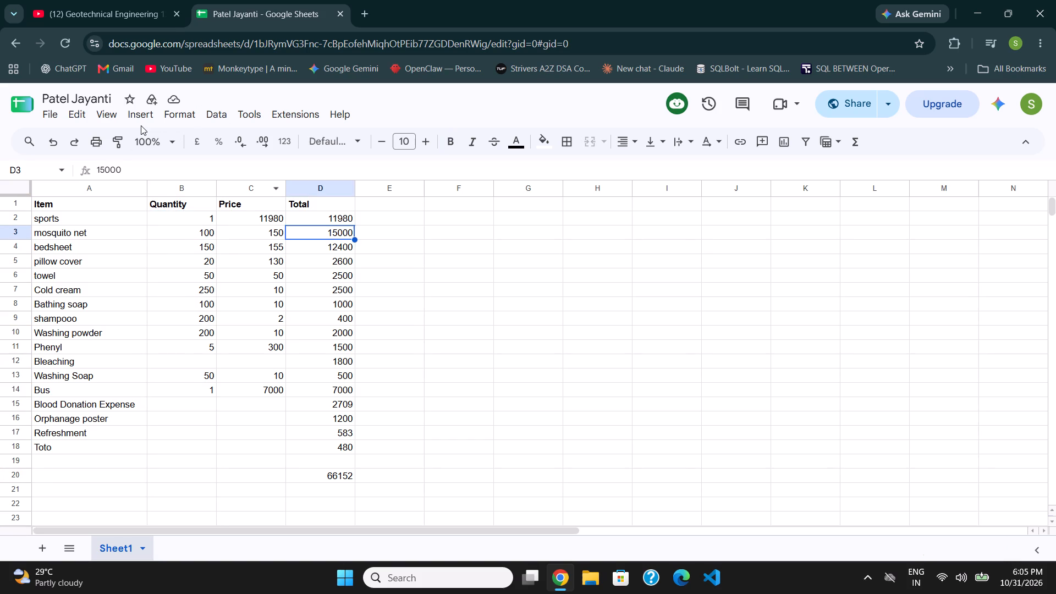
click(125, 112)
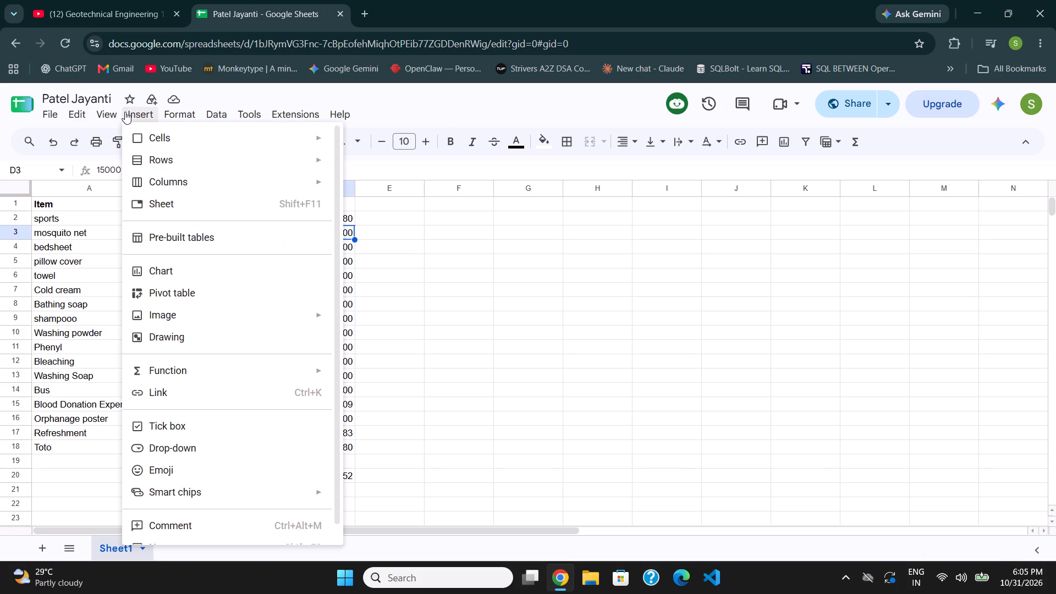
click(219, 375)
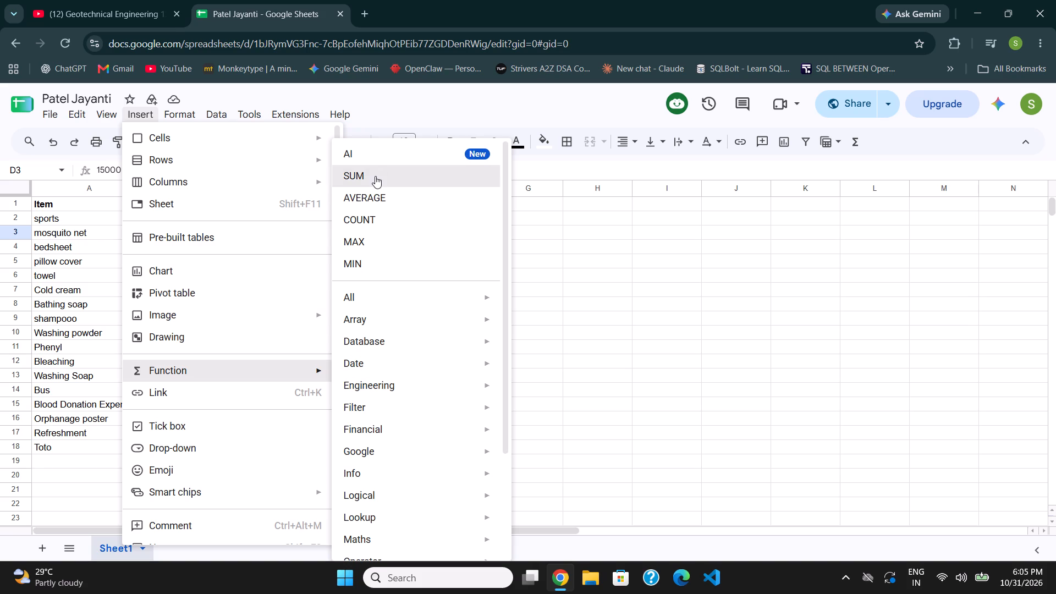
click(375, 176)
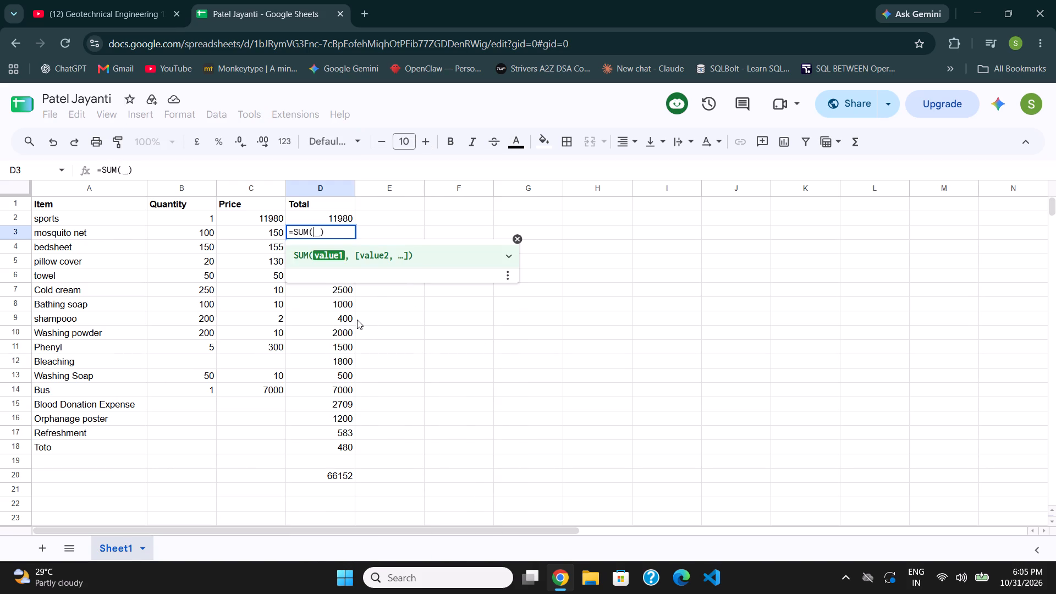
key(shift+b)
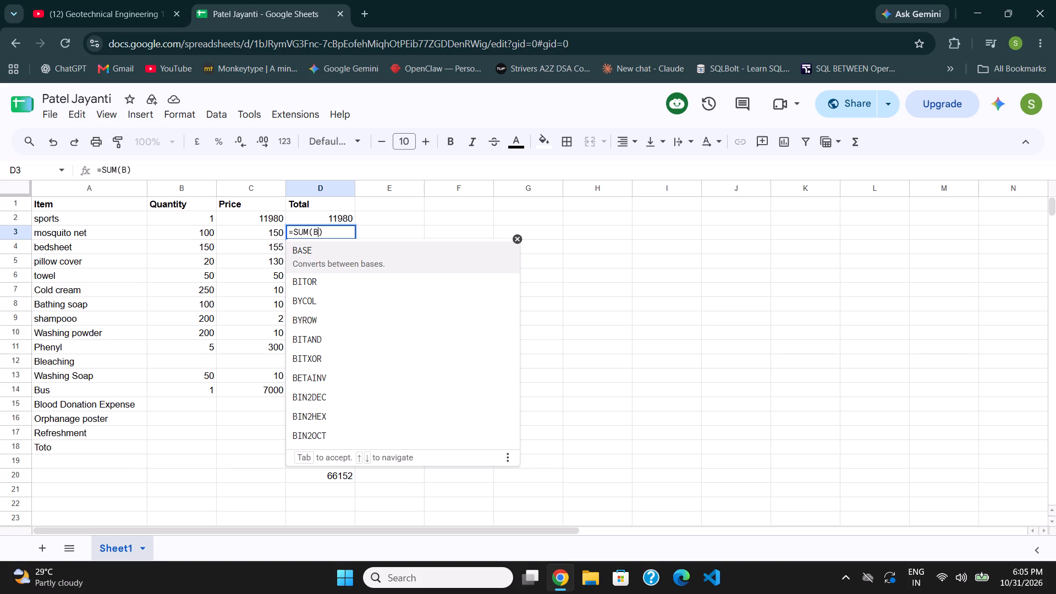
text(,)
key(space)
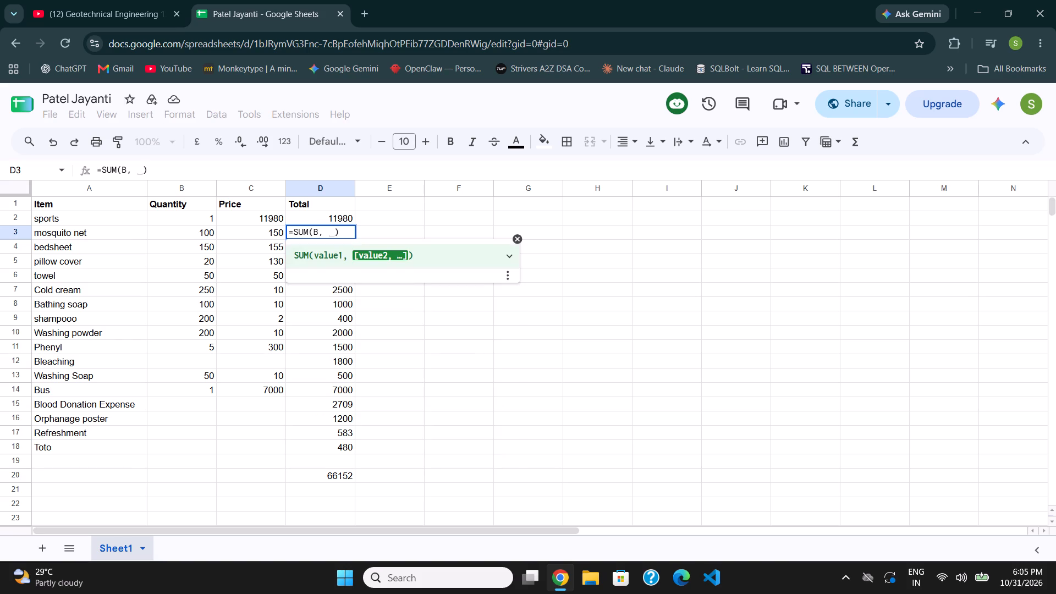
key(c)
click(357, 320)
key(BackSpace)
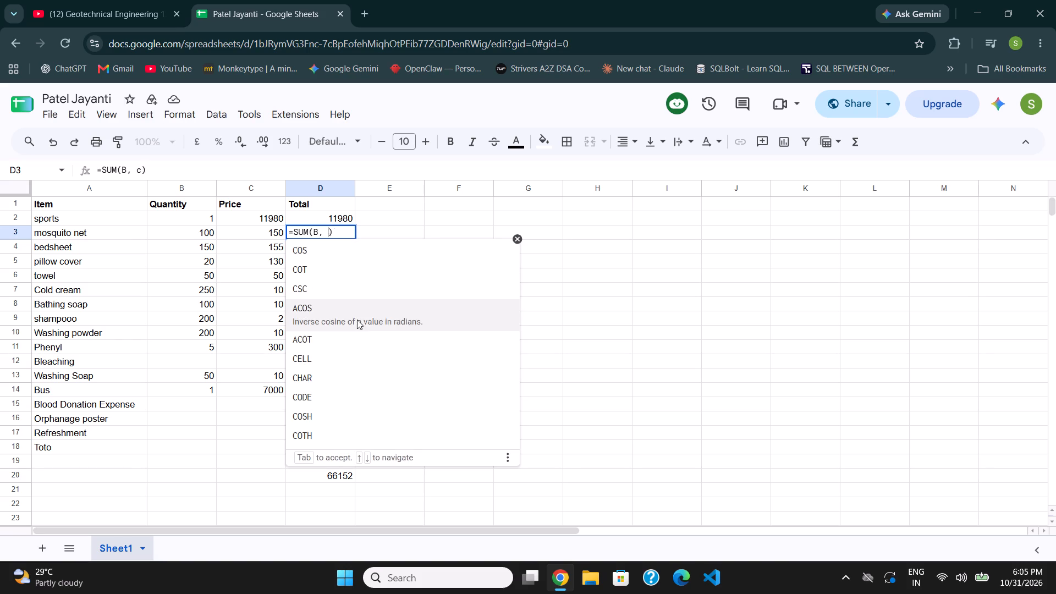
key(shift+c)
click(651, 263)
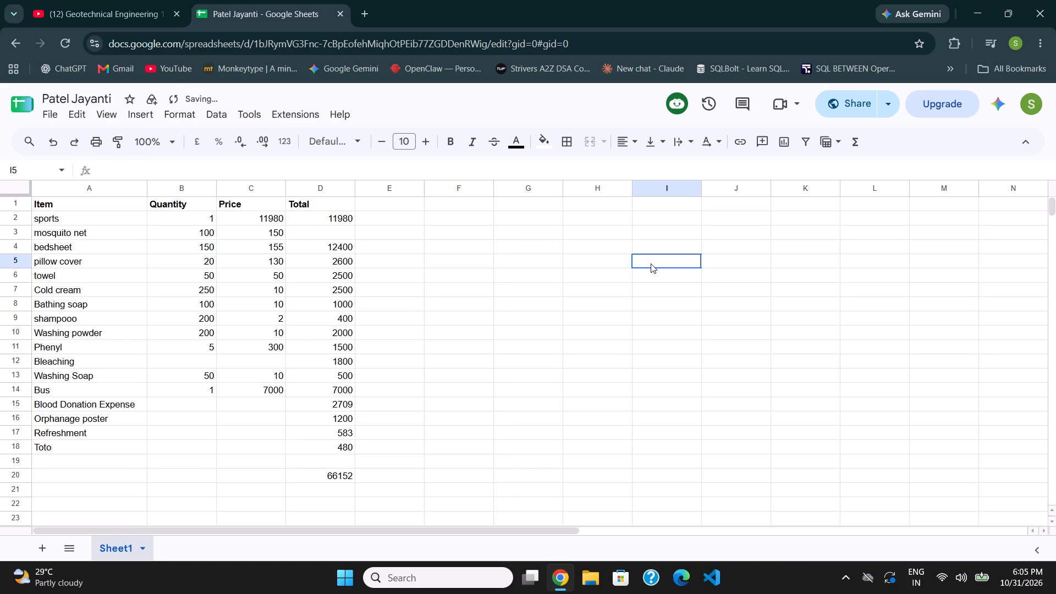
click(324, 227)
click(326, 231)
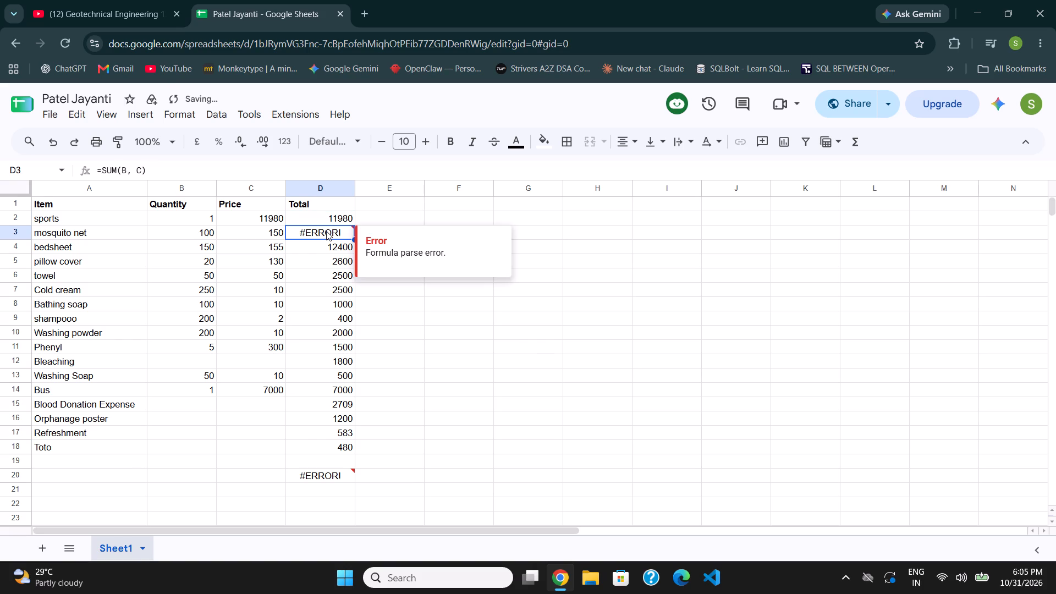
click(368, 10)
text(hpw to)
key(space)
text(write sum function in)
Open ChatGPT in a new browser tab.
click(527, 18)
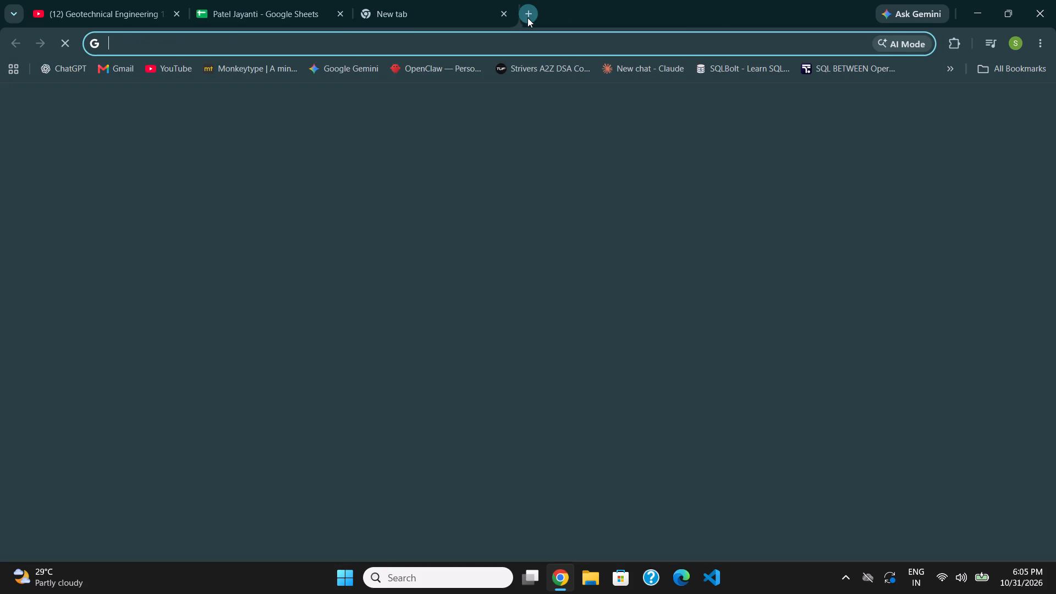
click(76, 68)
click(190, 0)
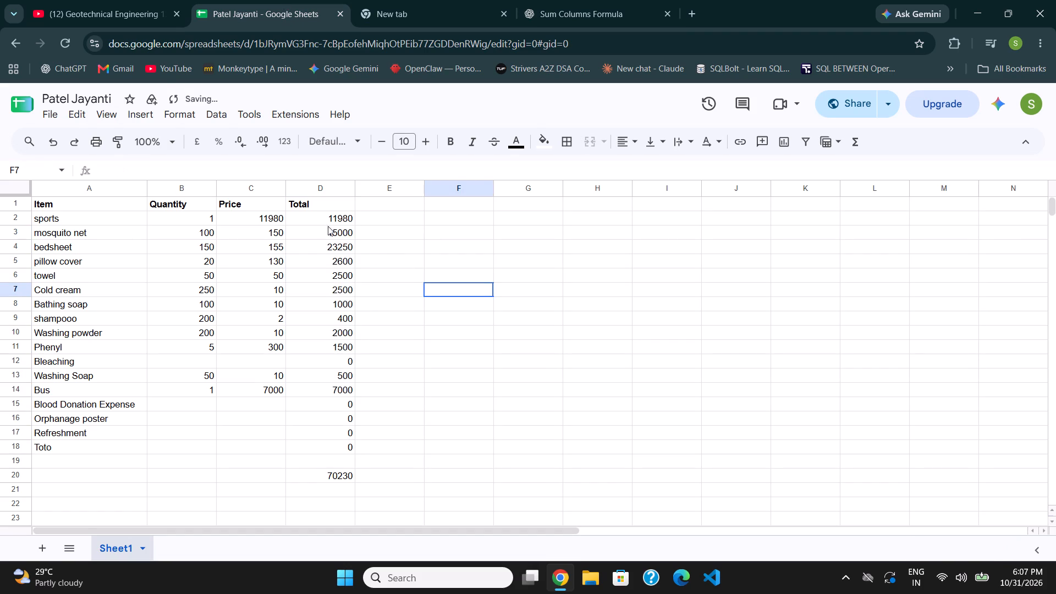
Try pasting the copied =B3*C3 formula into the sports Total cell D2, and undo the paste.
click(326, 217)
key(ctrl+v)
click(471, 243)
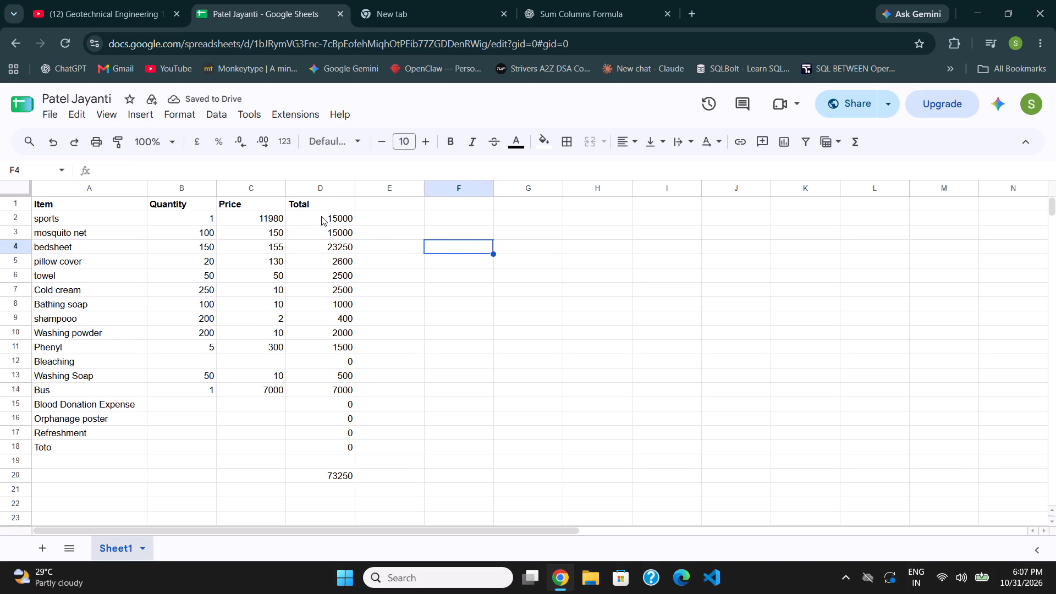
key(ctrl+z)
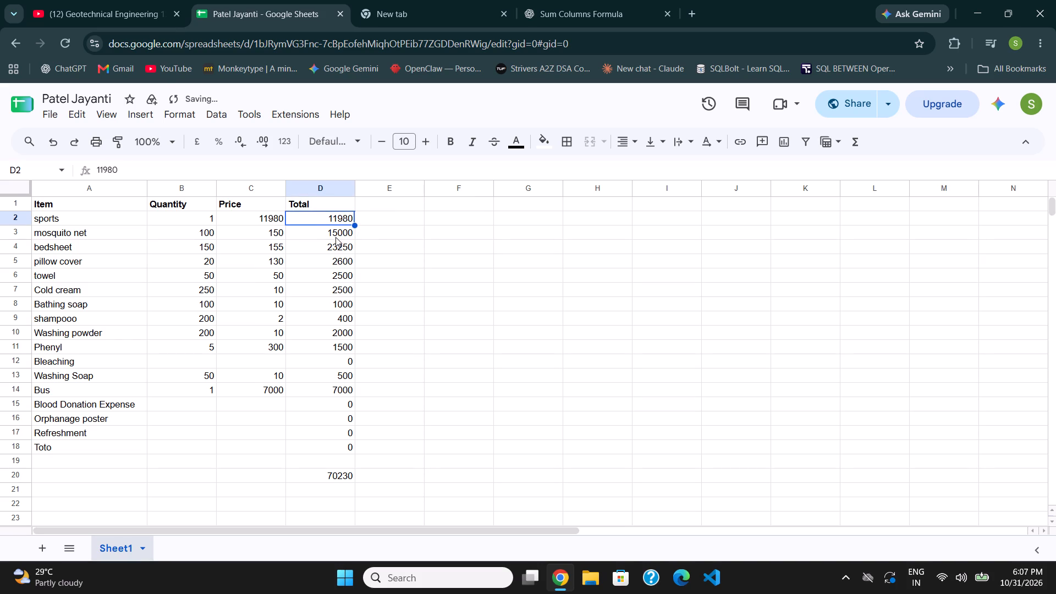
Fill the multiplication formula from D3 up into the sports Total cell D2.
click(335, 236)
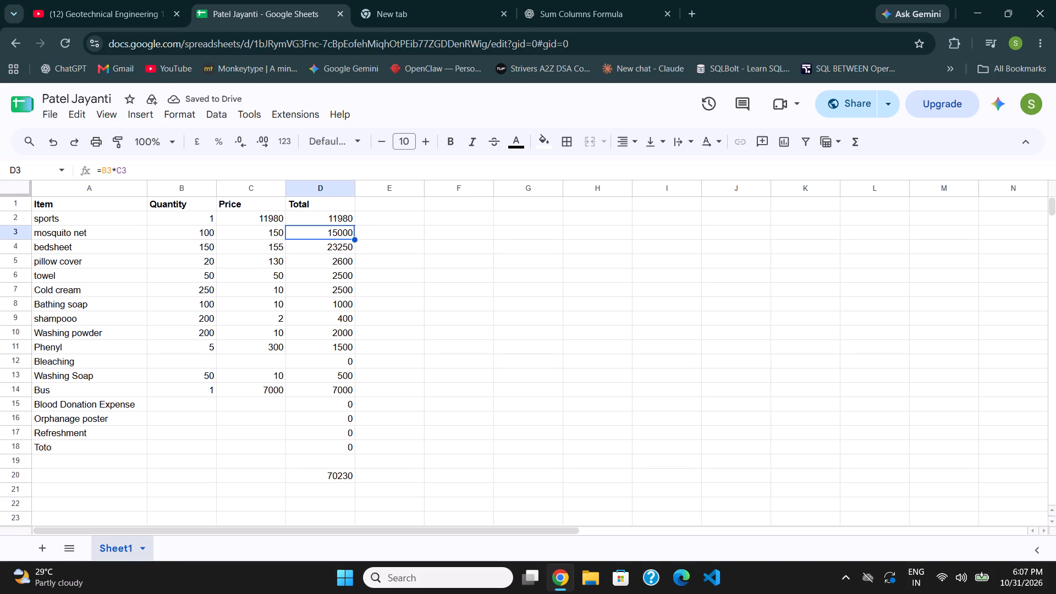
drag(353, 238, 352, 217)
click(398, 257)
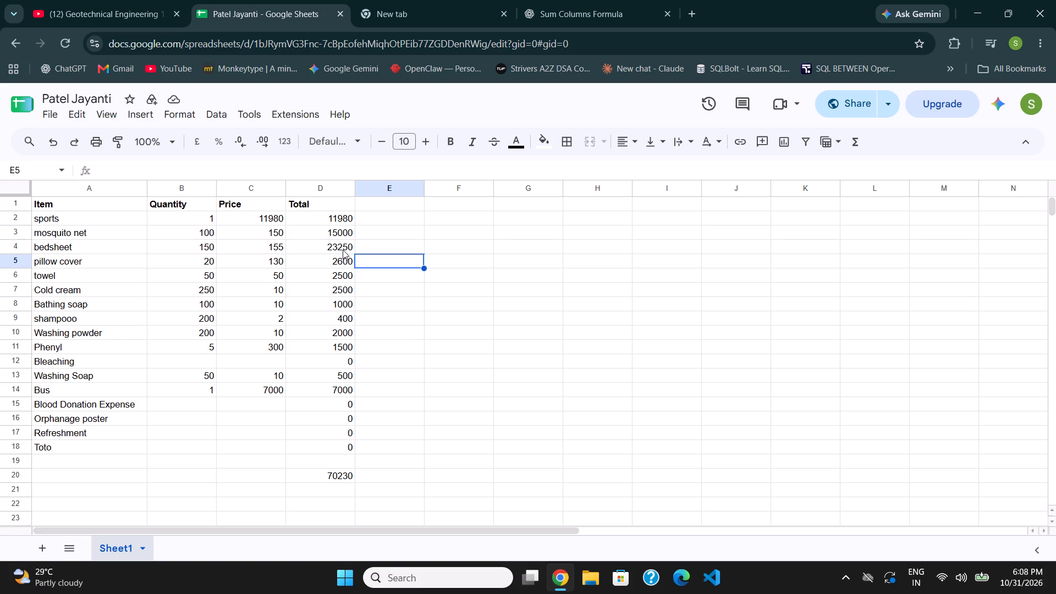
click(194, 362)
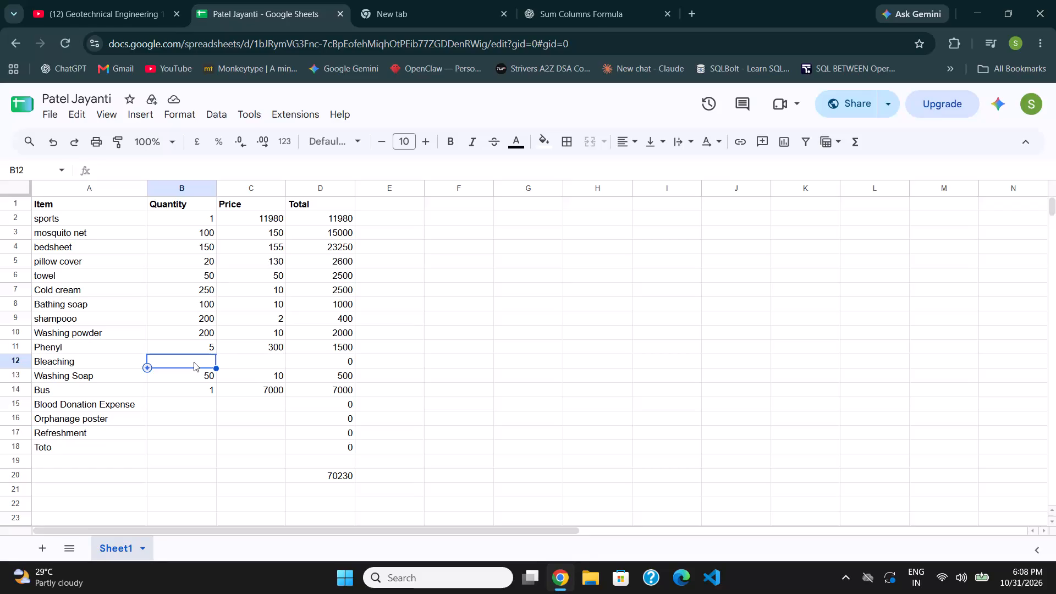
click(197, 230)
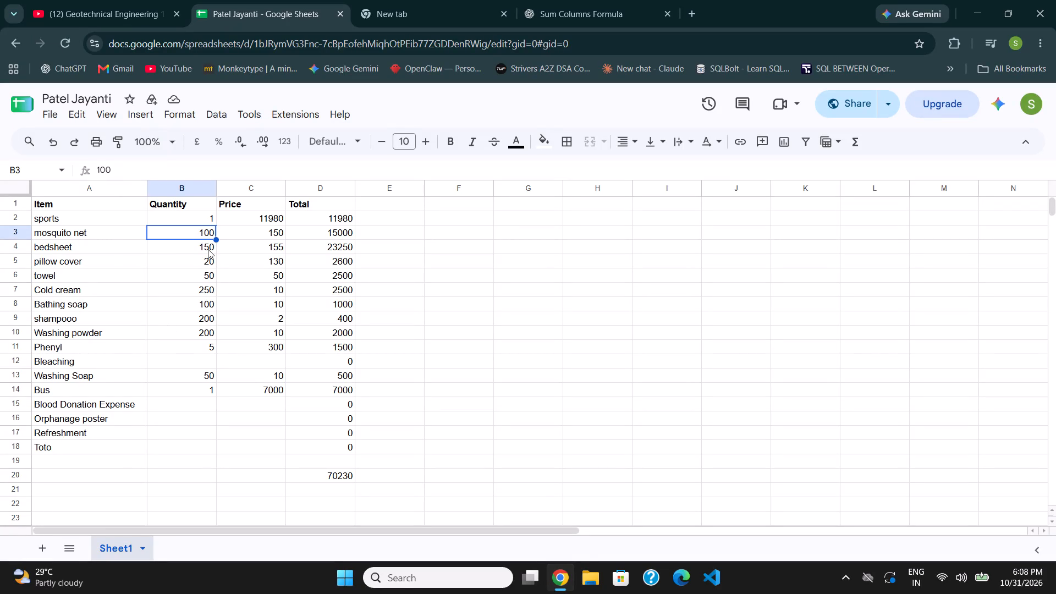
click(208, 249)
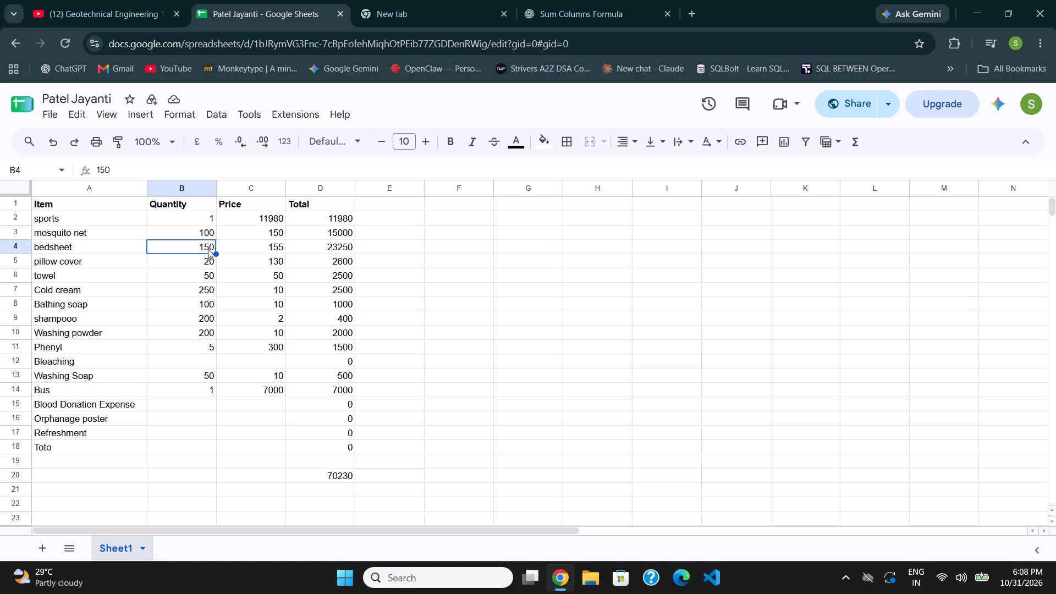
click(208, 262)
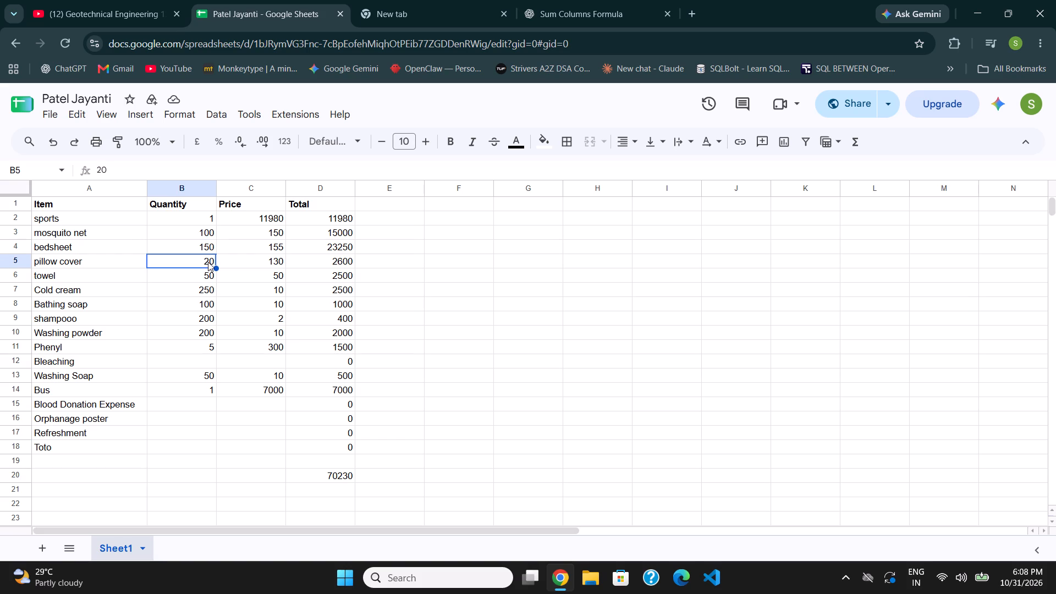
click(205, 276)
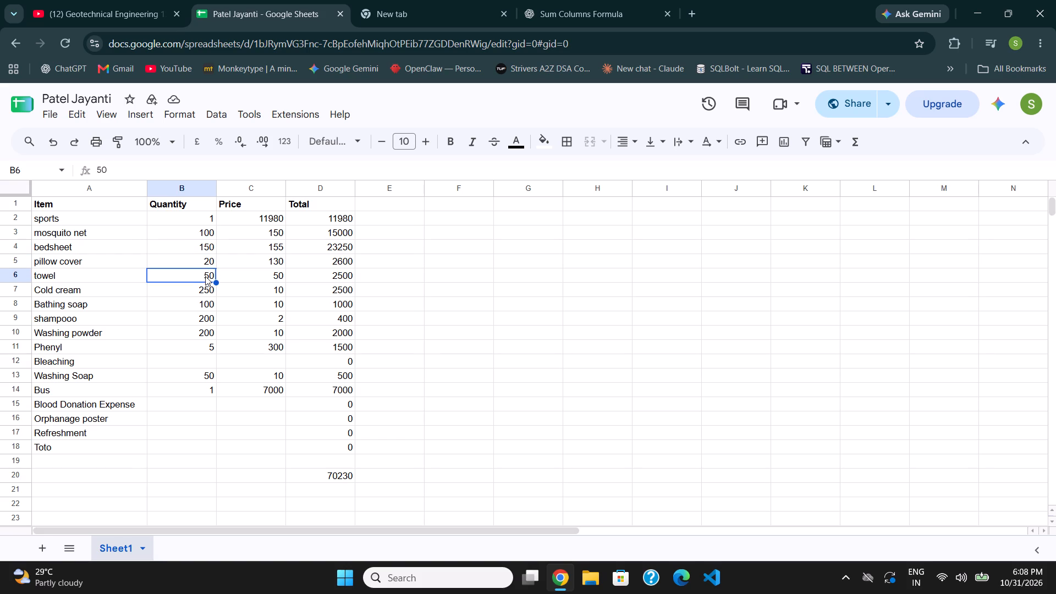
Delete the entire towel row from the expense sheet.
click(10, 274)
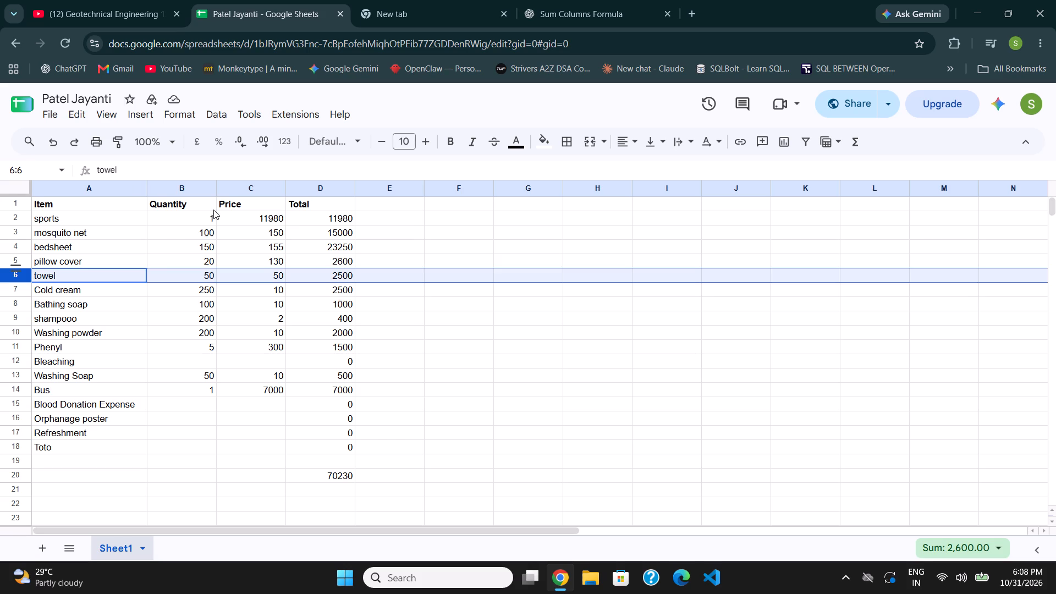
right_click(21, 277)
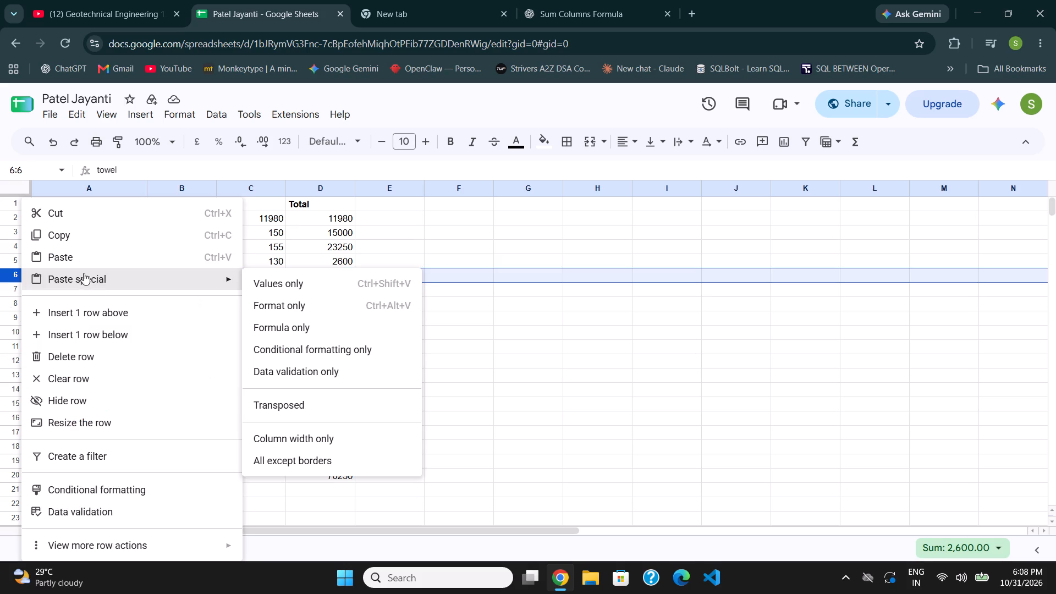
click(80, 356)
click(518, 358)
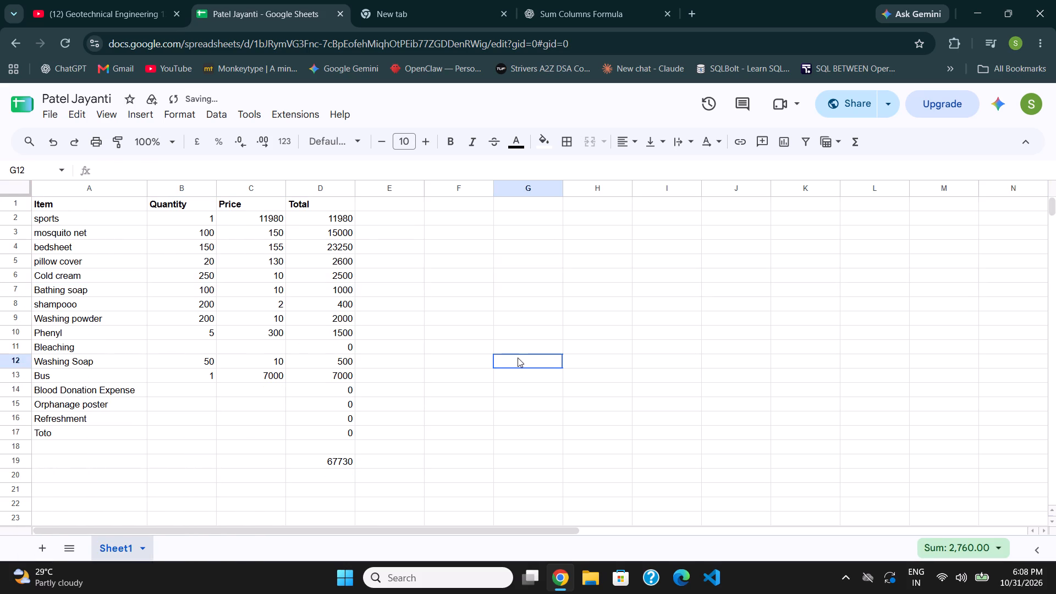
Set the Quantity of Washing powder in cell B9 to 120.
click(184, 287)
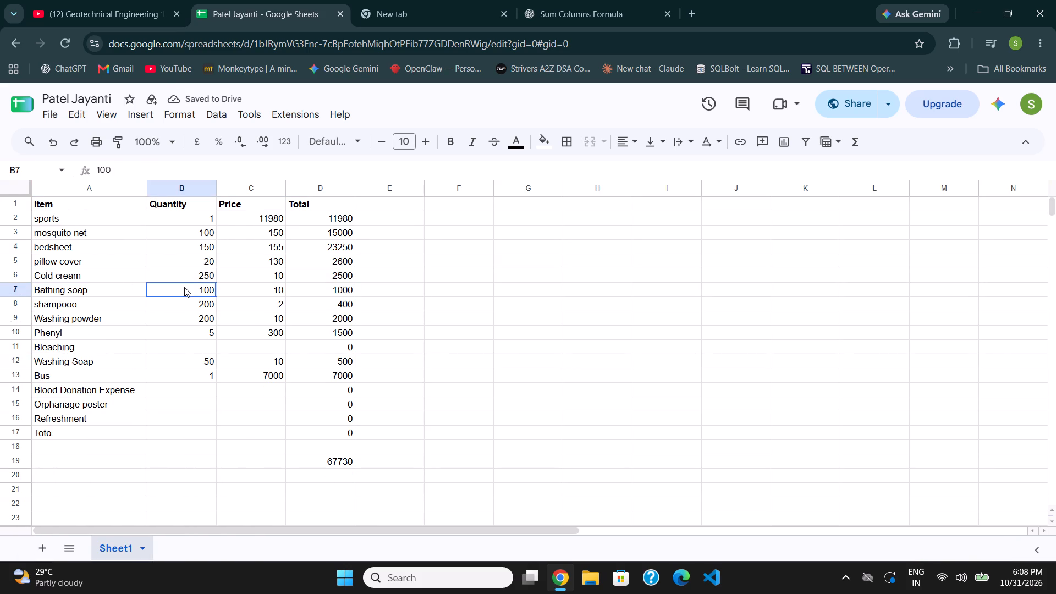
click(252, 293)
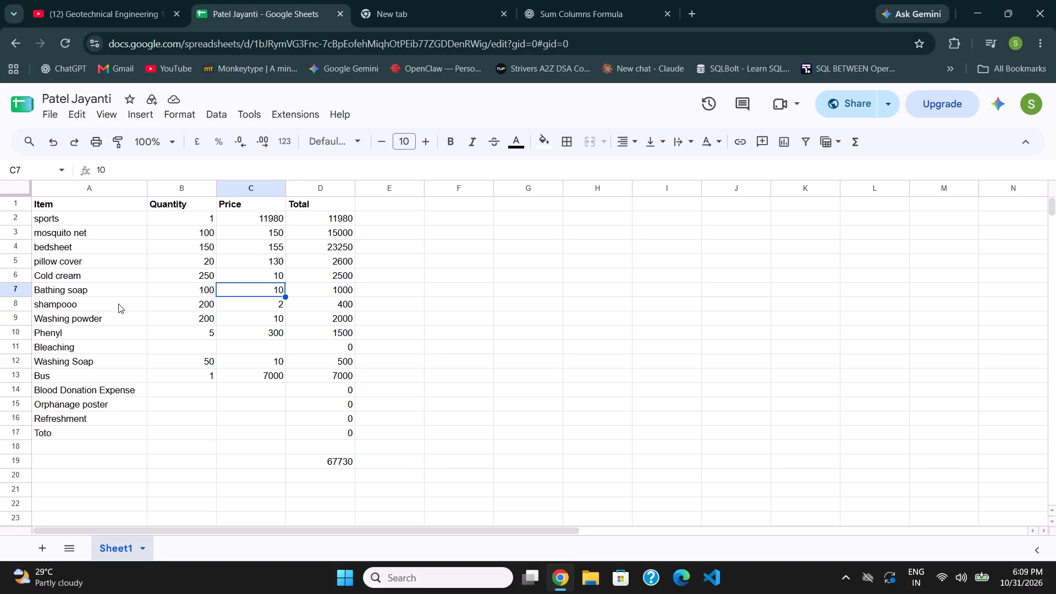
click(196, 307)
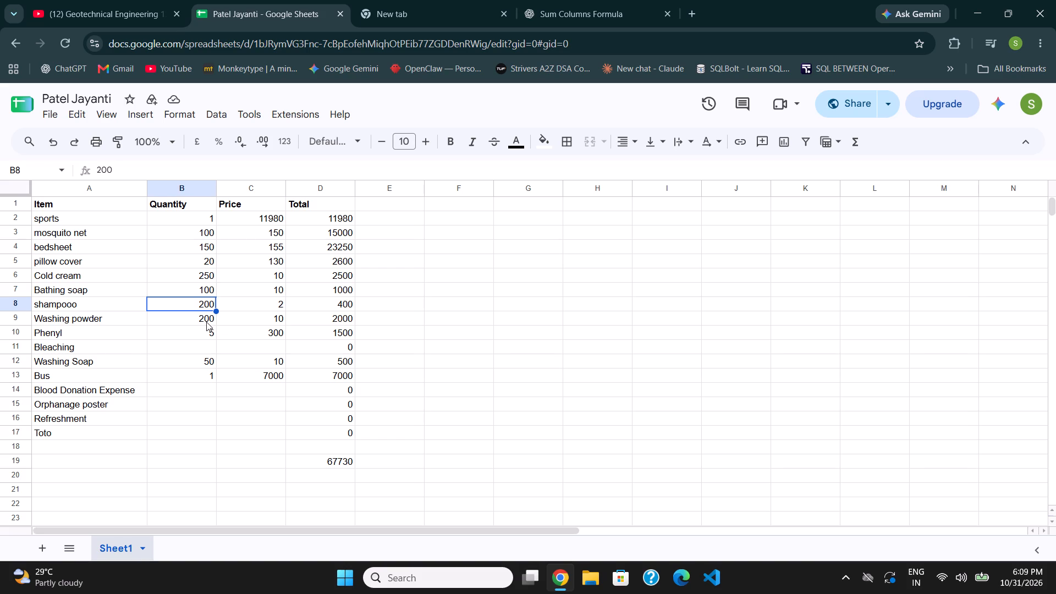
click(206, 322)
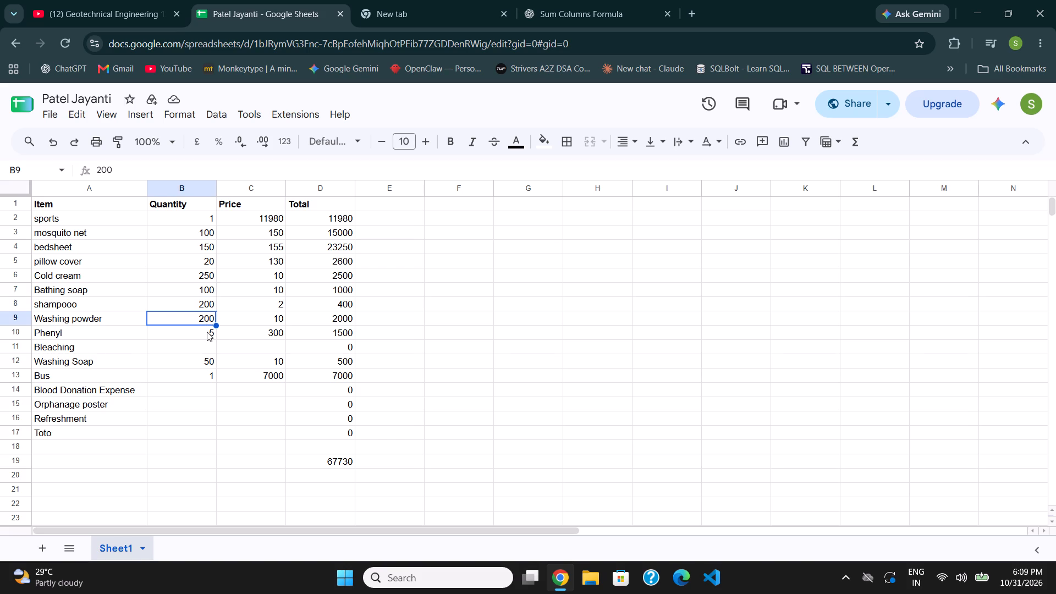
text(120)
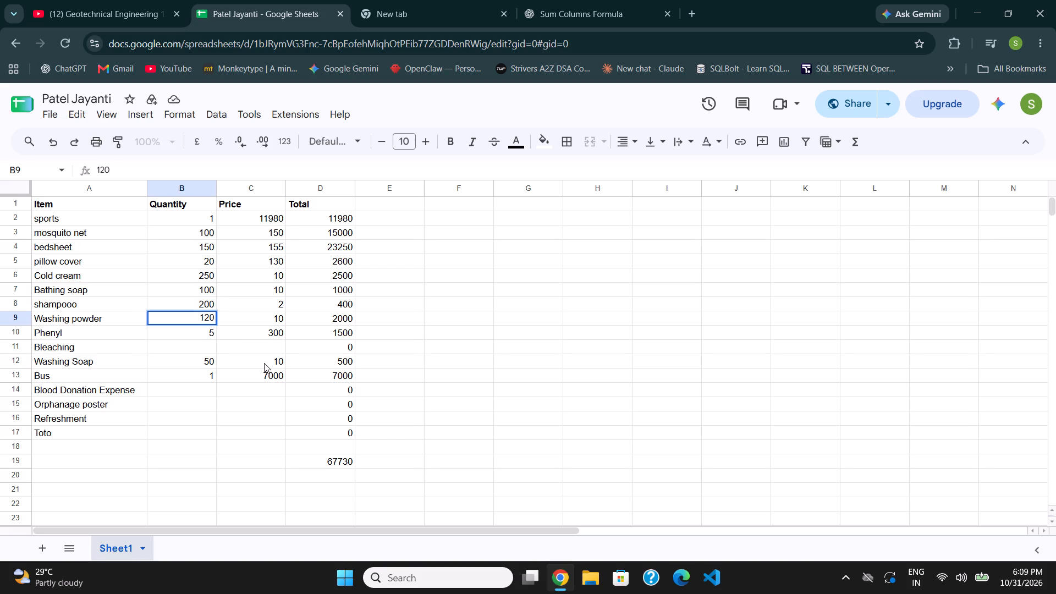
click(264, 362)
Set the Quantity of Phenyl in cell B10 to 4.
click(204, 333)
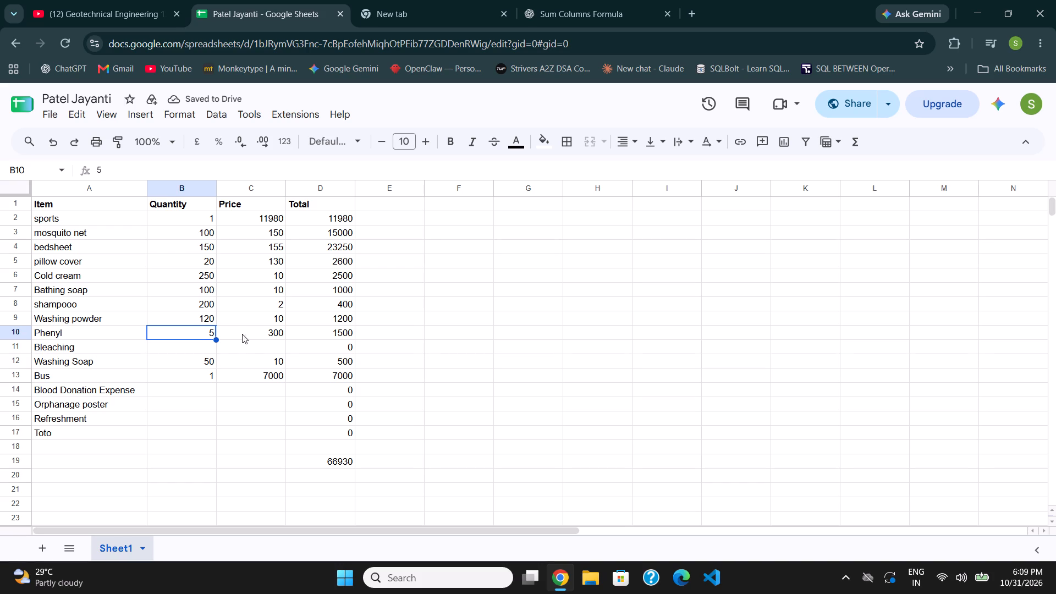
key(4)
click(265, 343)
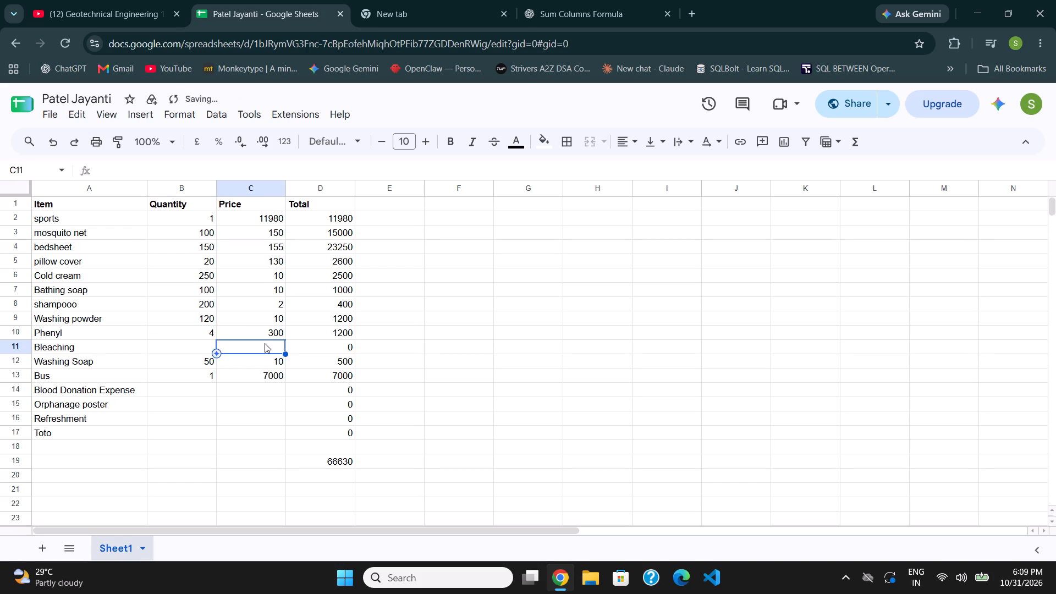
Set the Price of the pillow cover in cell C5 to 150.
click(207, 346)
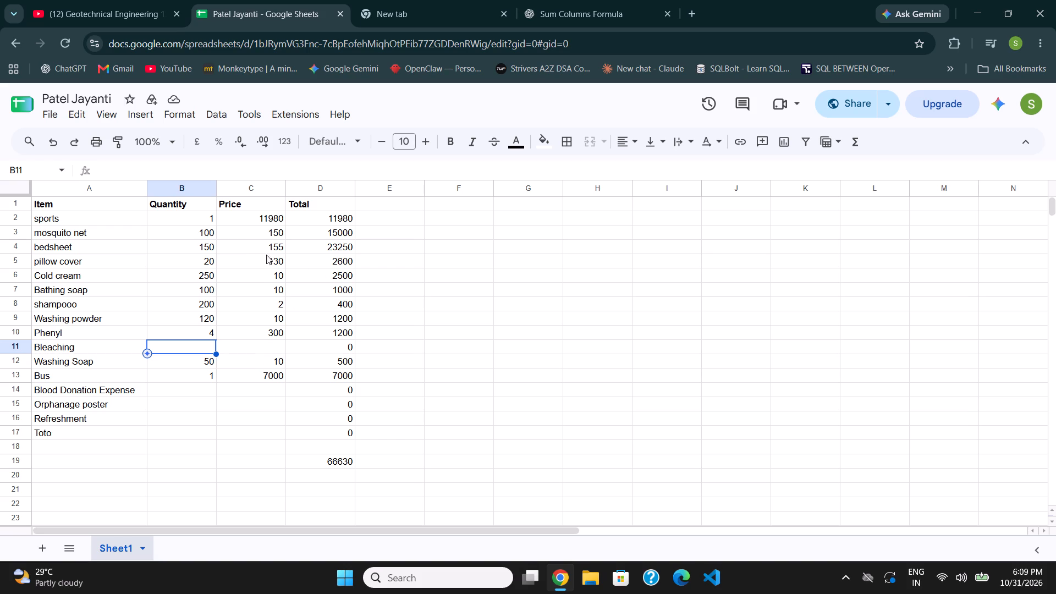
click(277, 265)
text(150)
click(425, 375)
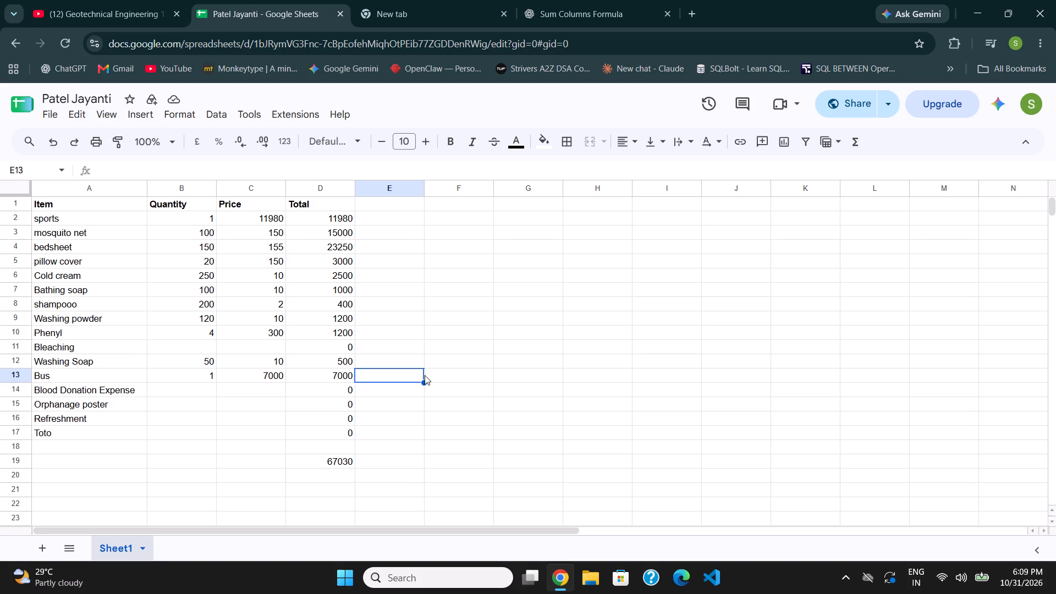
Fill in the Bleaching row with Quantity 1 and Price 1800.
click(203, 347)
click(203, 347)
key(1)
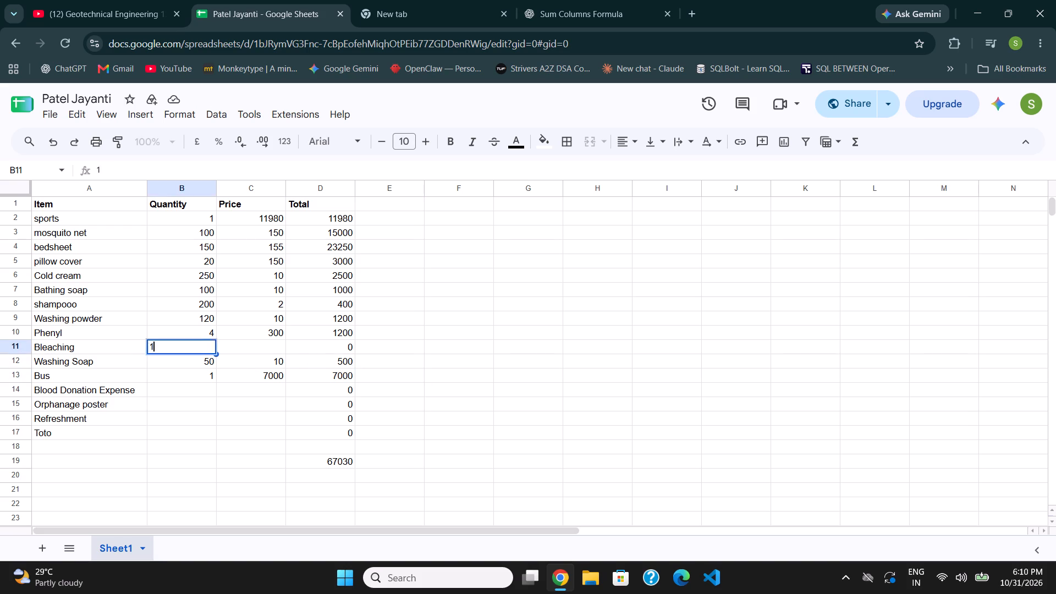
key(Right)
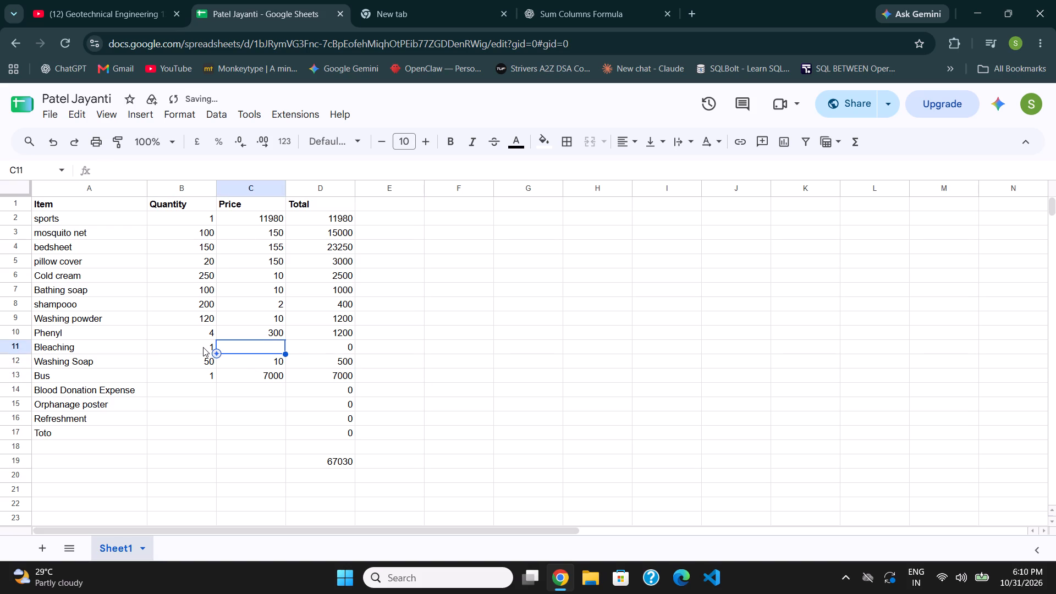
text(1800)
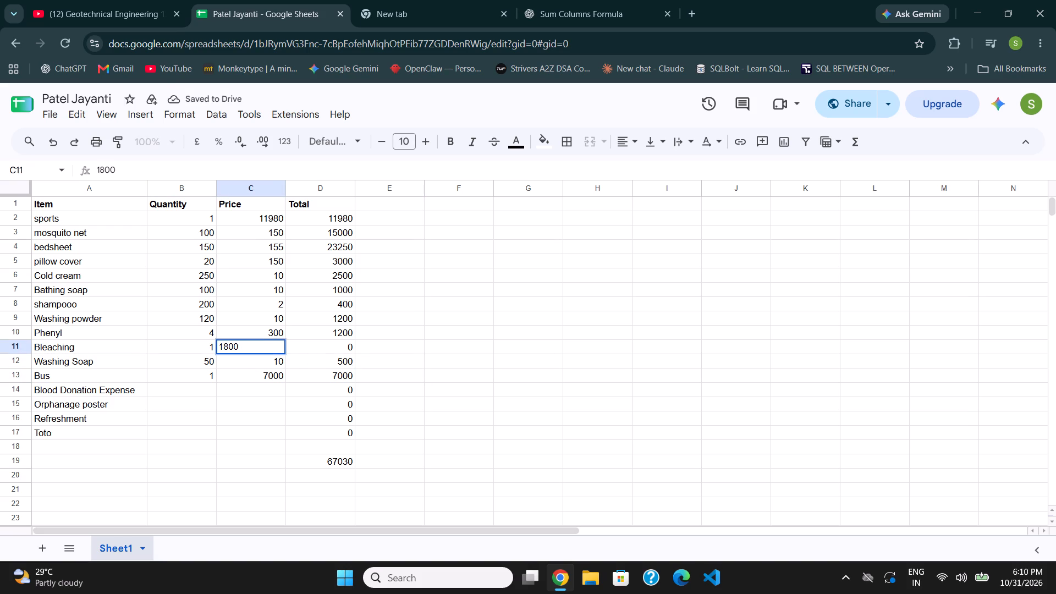
key(Right)
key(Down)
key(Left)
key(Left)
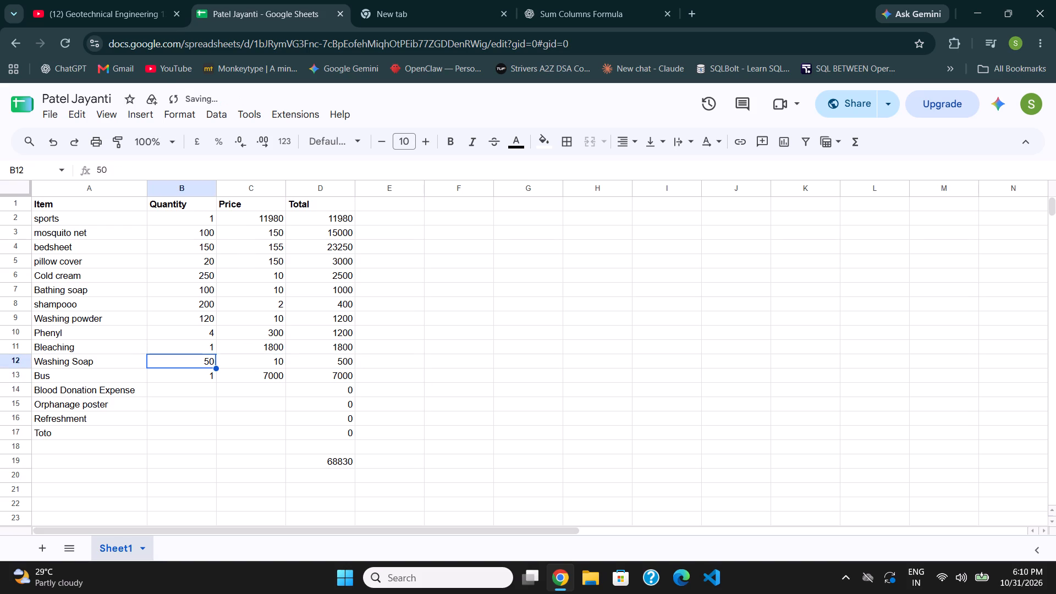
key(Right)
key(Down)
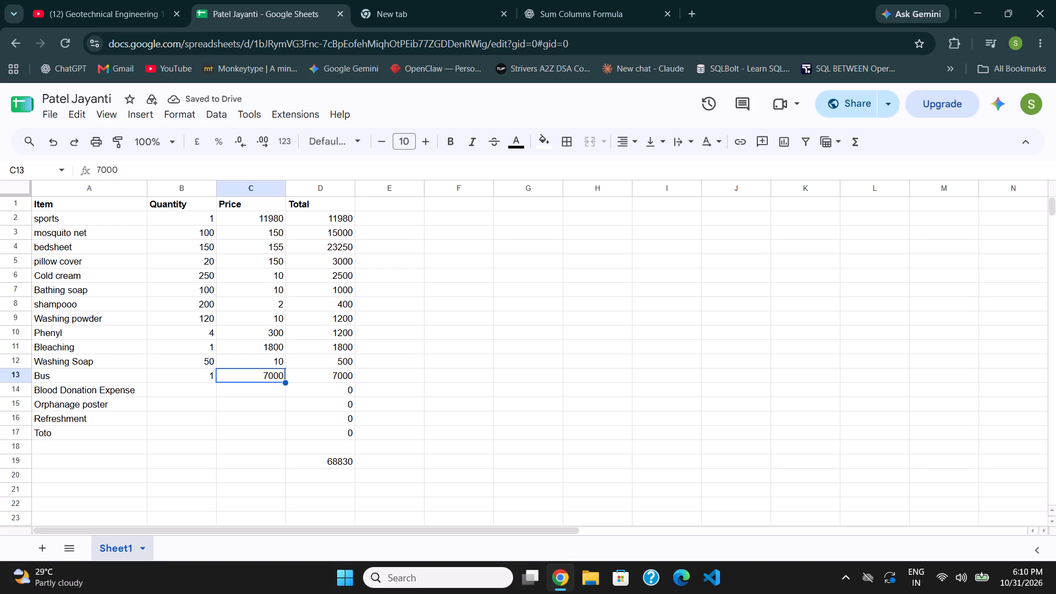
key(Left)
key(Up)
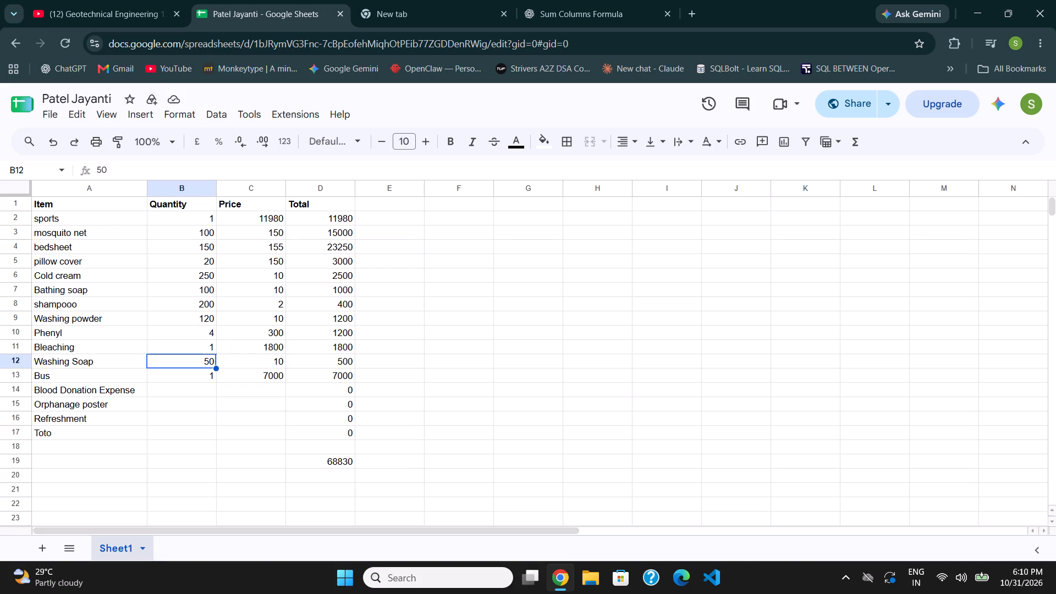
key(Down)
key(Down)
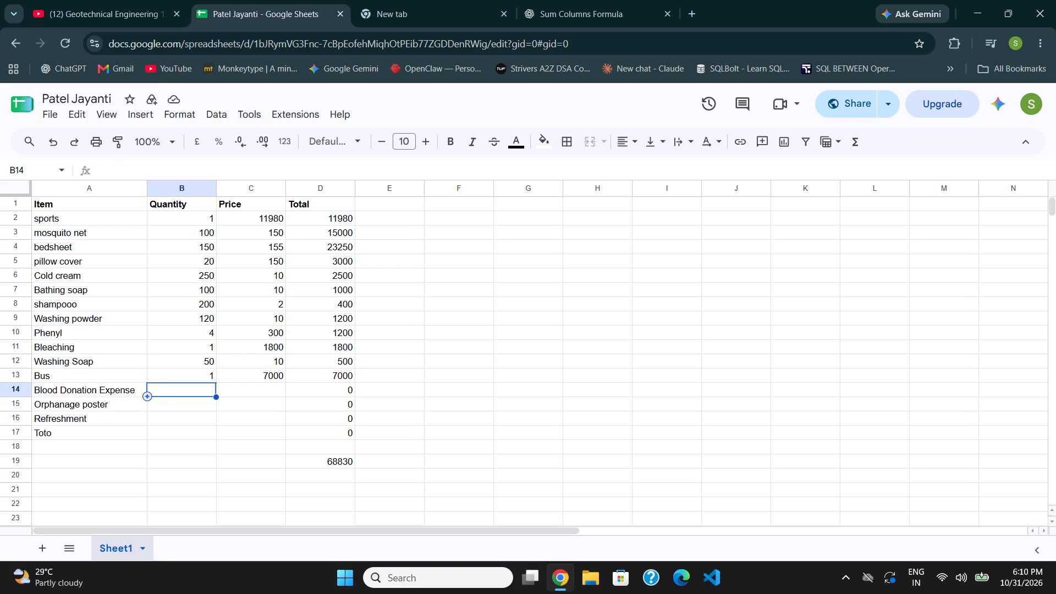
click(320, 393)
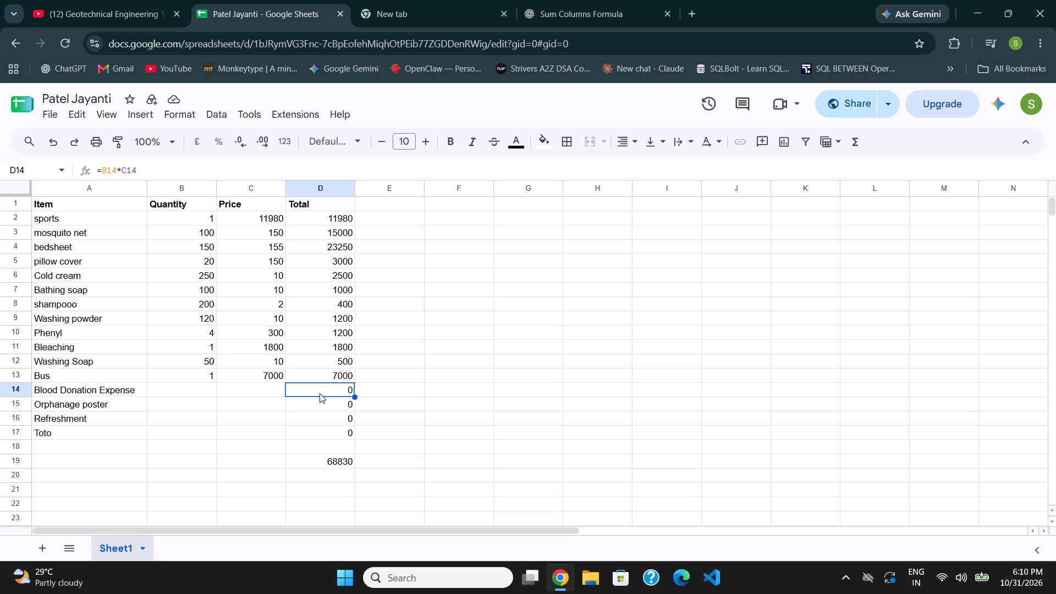
Enter Quantity 1 and the Price entry 1259+1199 in the Blood Donation Expense row.
click(182, 387)
key(1)
key(Right)
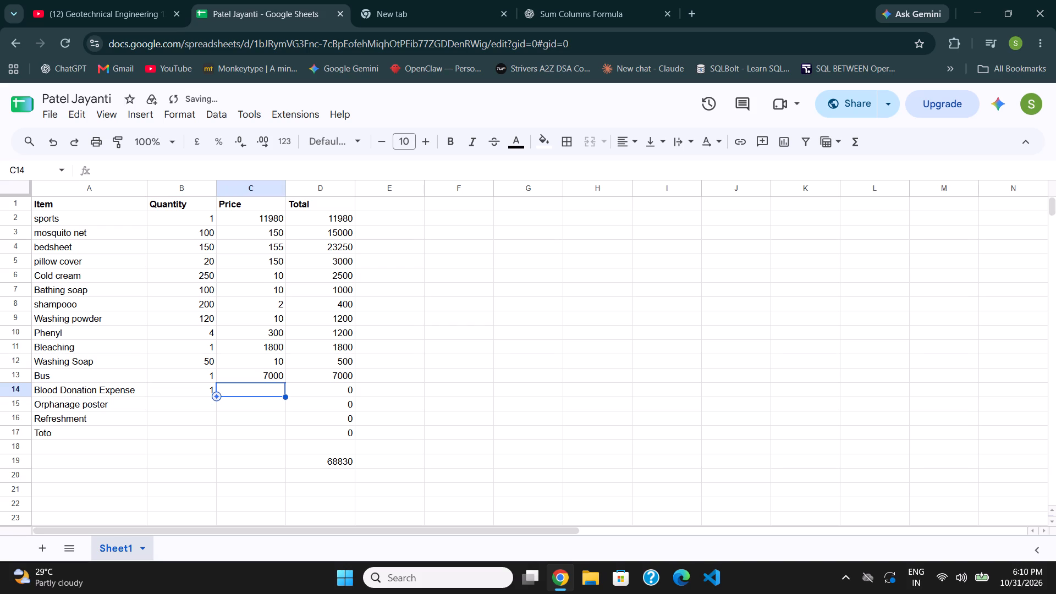
text(12)
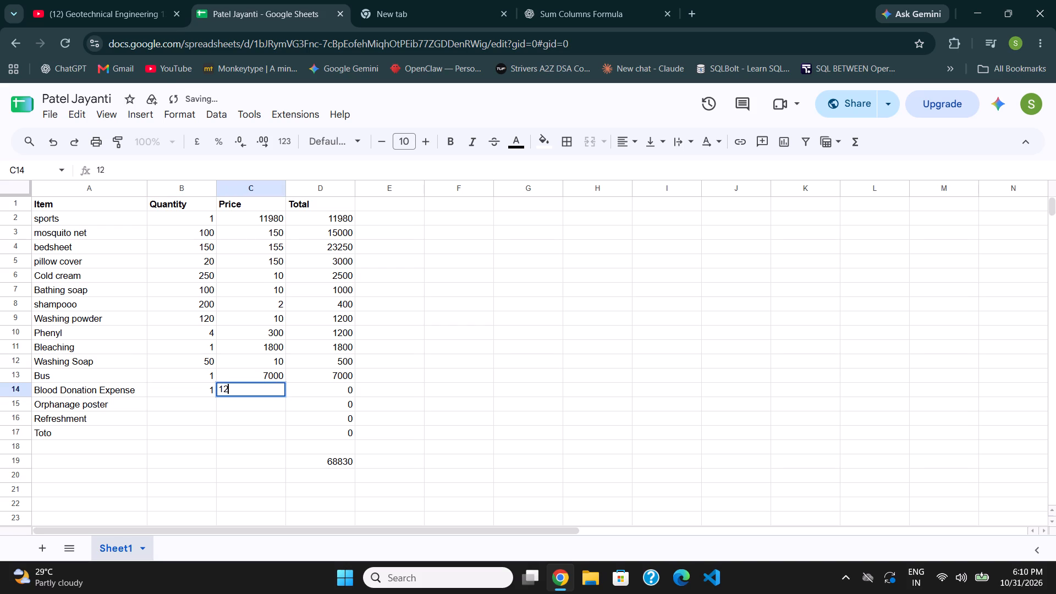
text(59)
text(+1199)
key(Right)
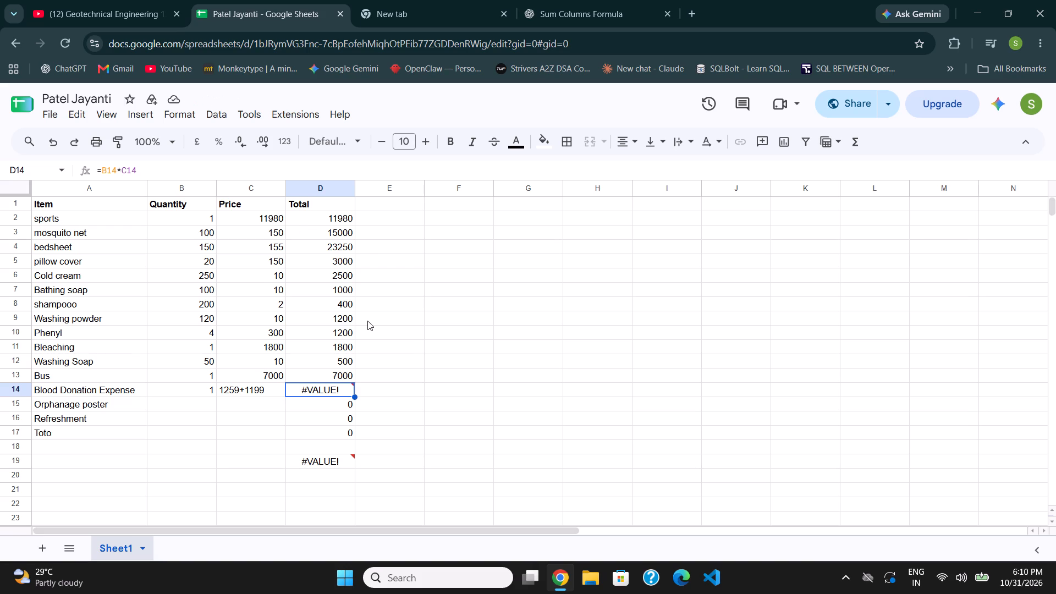
Replace the Price entry of Blood Donation Expense in cell C14 with 2458.
click(252, 391)
key(2)
text(458)
key(Right)
Fill in the Orphanage poster row with Quantity 1 and Price 400.
key(Down)
key(Left)
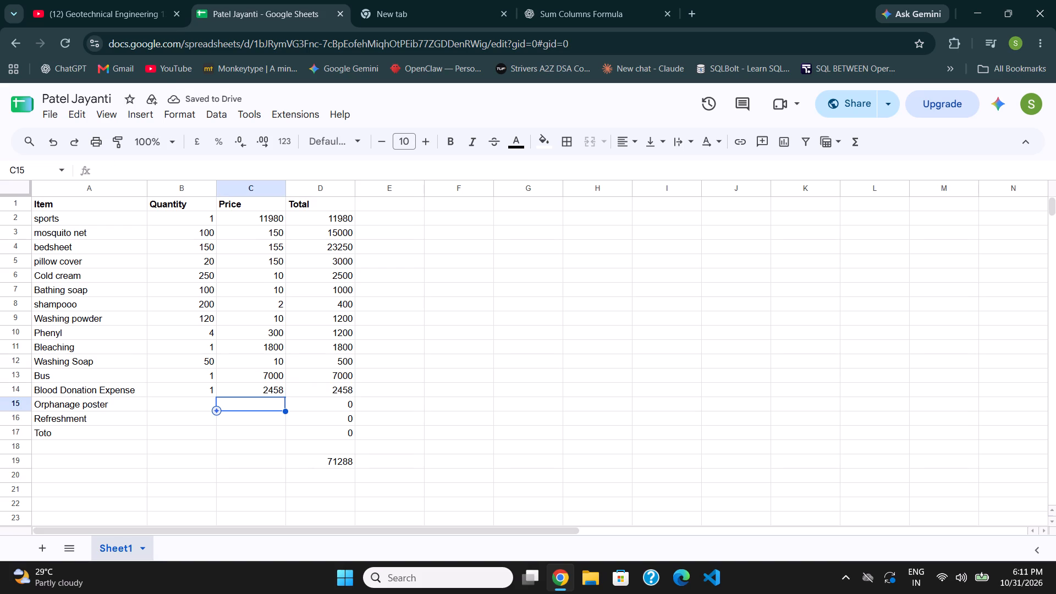
key(Left)
key(1)
key(Right)
key(Left)
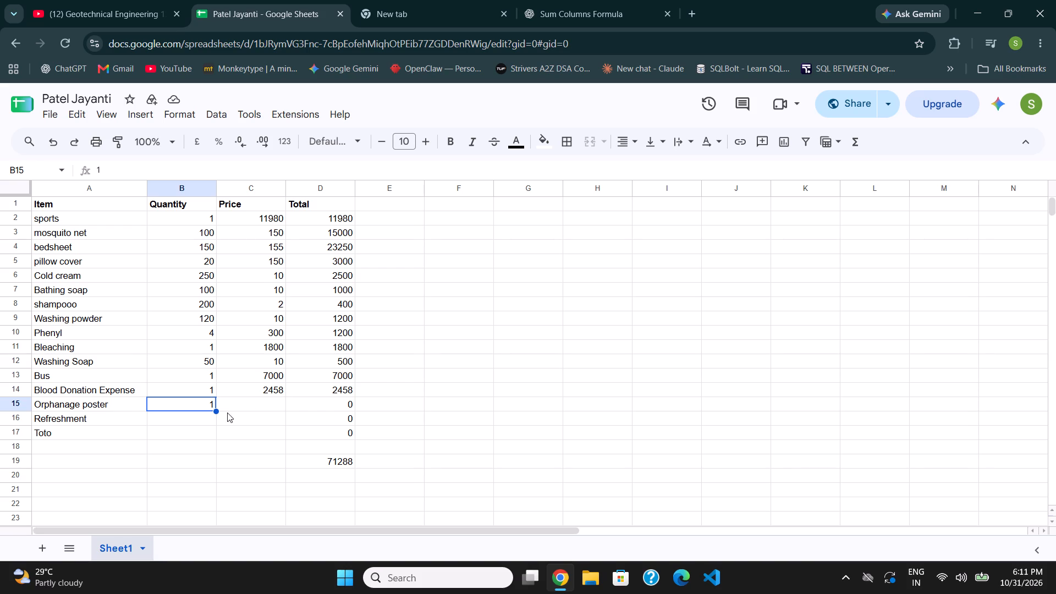
click(208, 417)
click(251, 402)
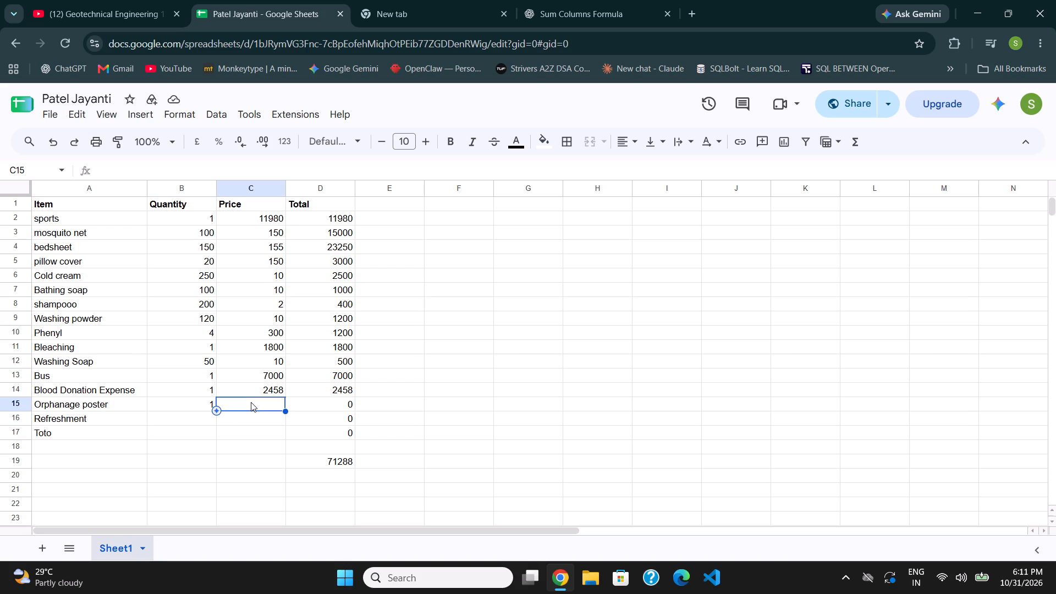
text(400)
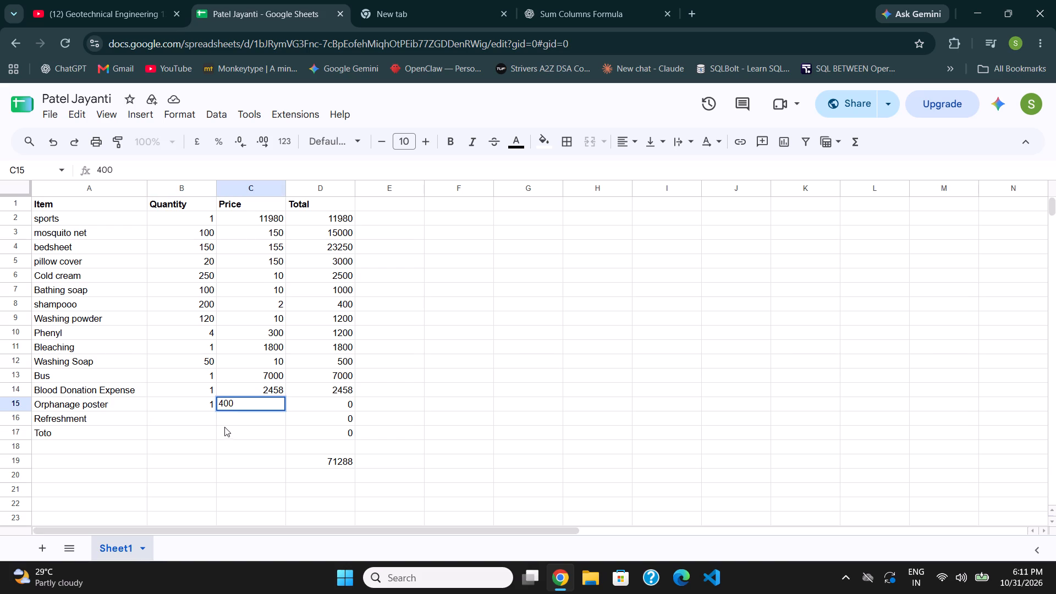
click(187, 415)
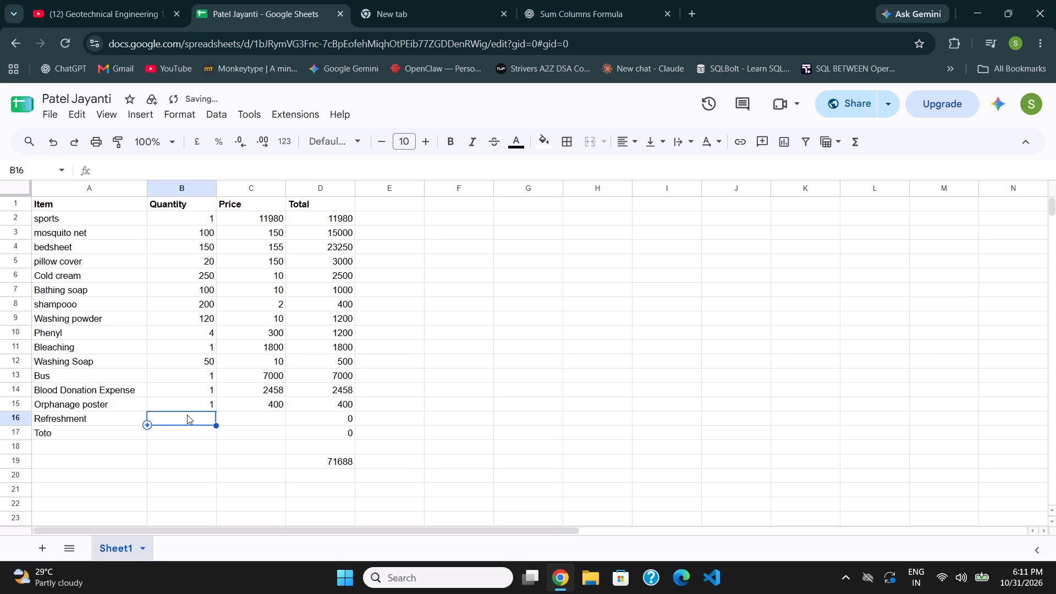
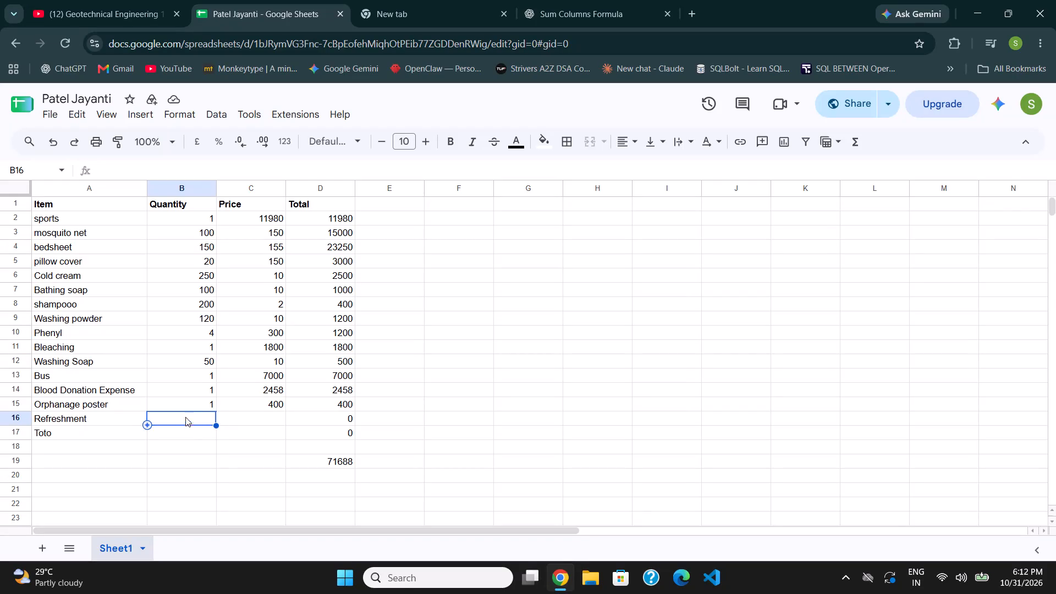
Set the Price of the Orphanage poster row to 350.
click(263, 405)
text(350)
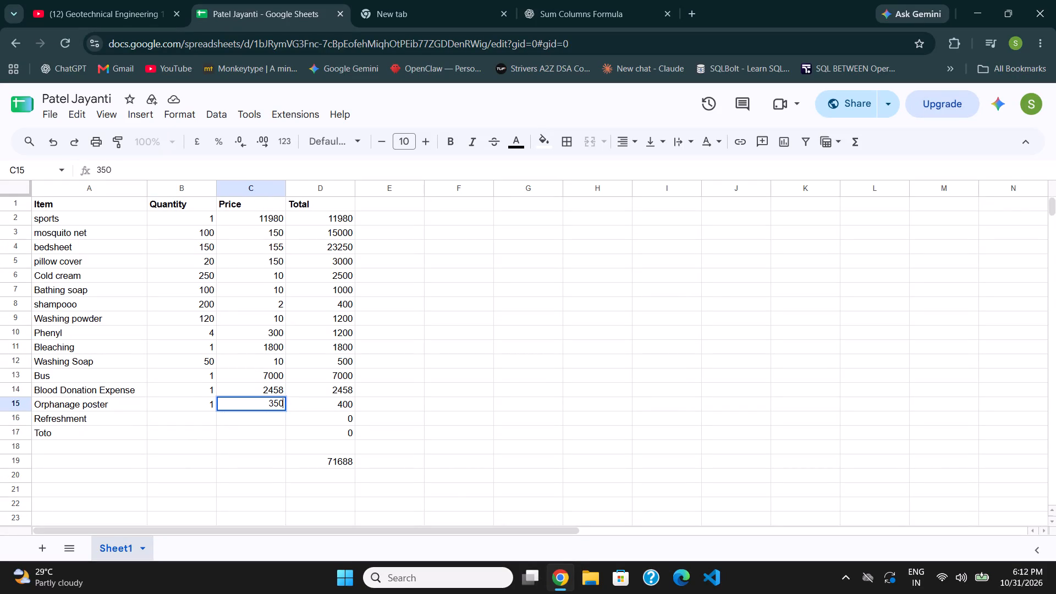
click(279, 422)
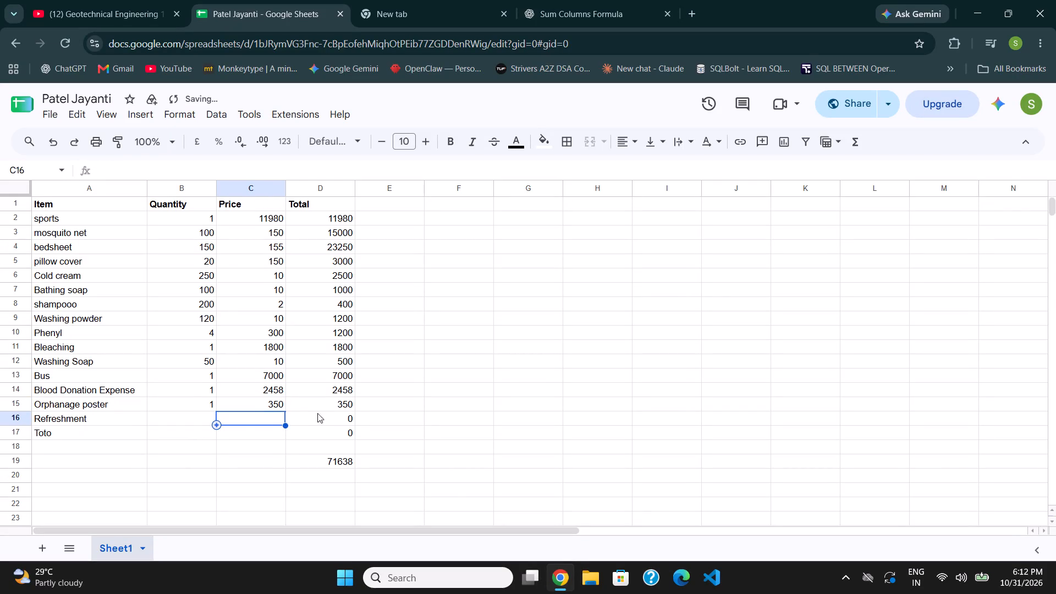
Select the empty Quantity cell in the Refreshment row, B16.
click(200, 422)
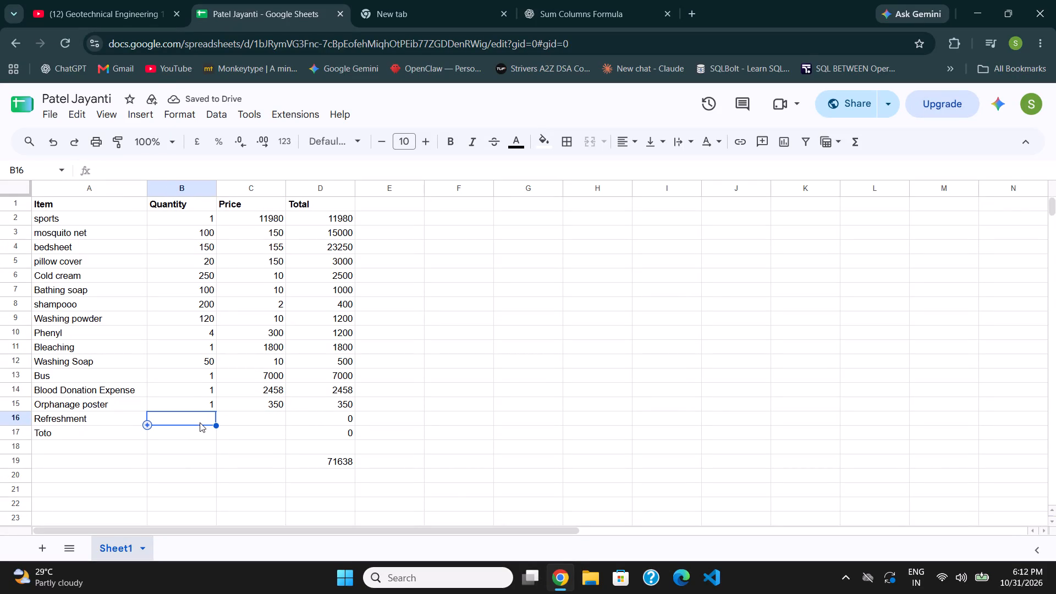
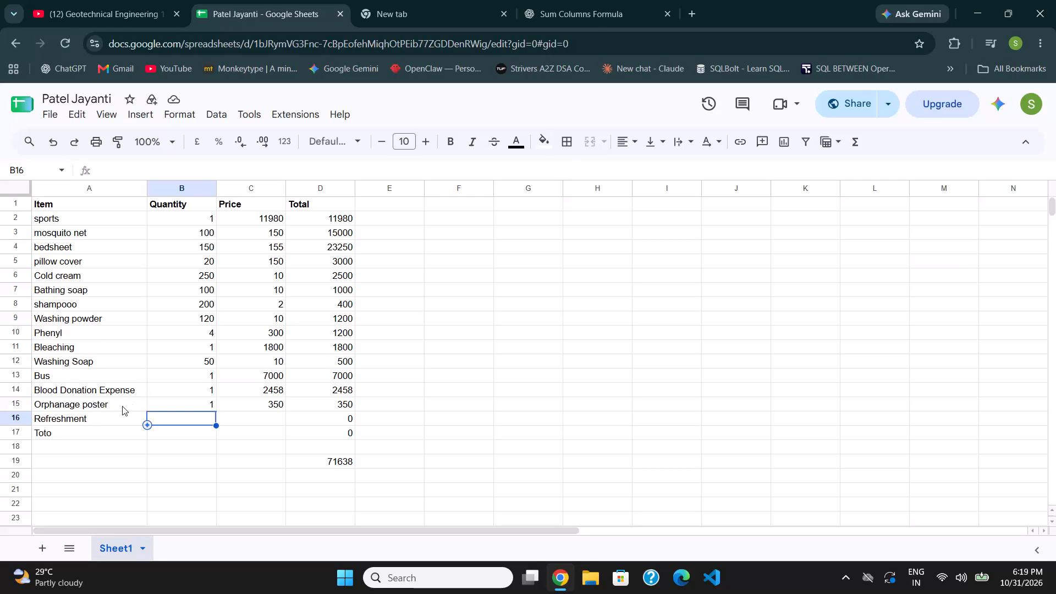
Extend the item name in A15 to read "Orphanage poster + Blood donation poster".
click(122, 406)
double_click(122, 406)
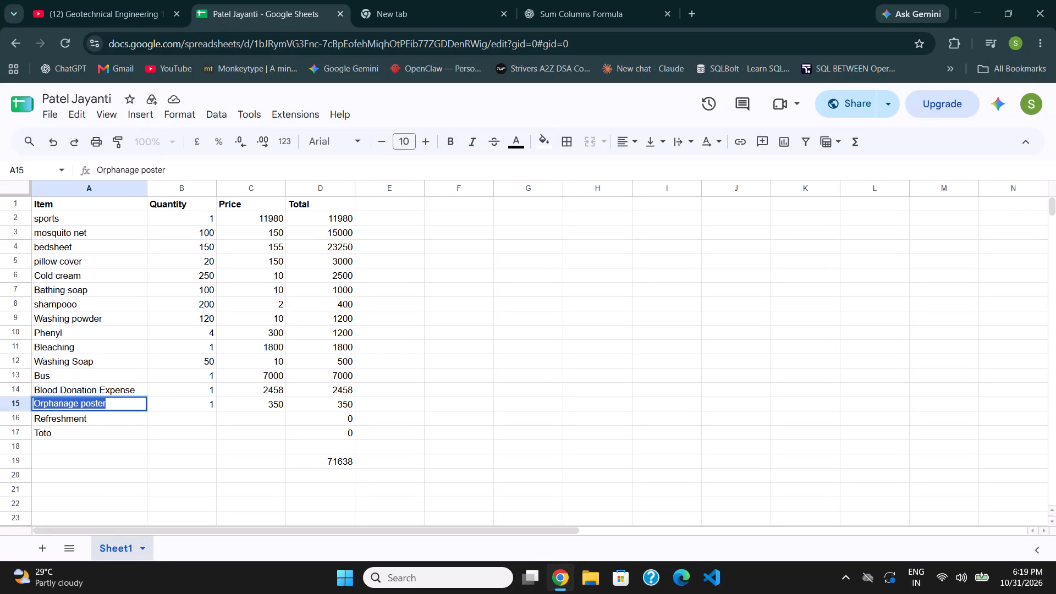
click(122, 406)
key(space)
text(+)
key(space)
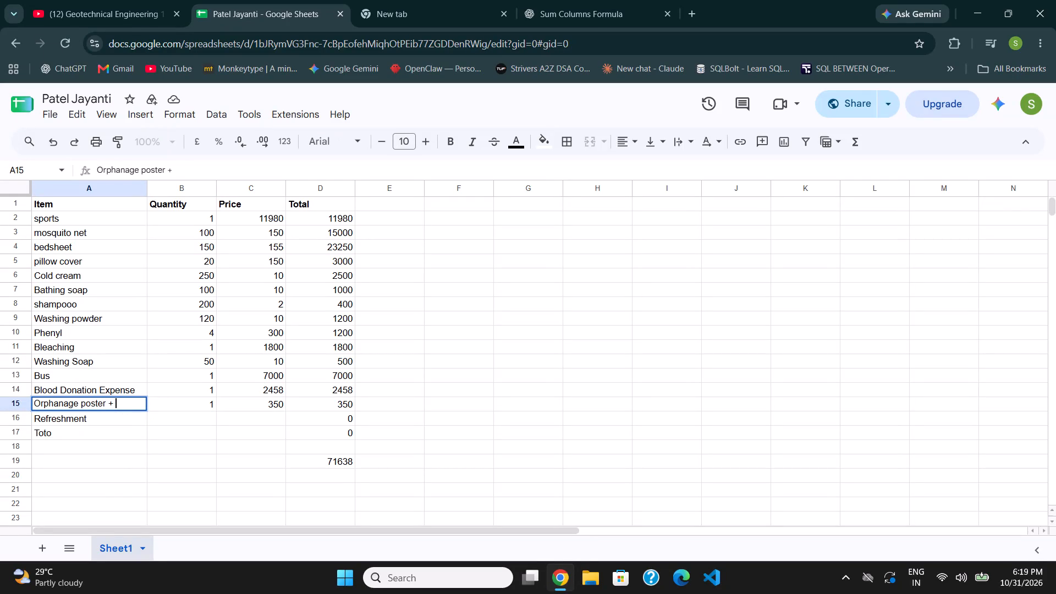
text(Blood donatoo)
key(BackSpace)
key(BackSpace)
text(ion)
key(space)
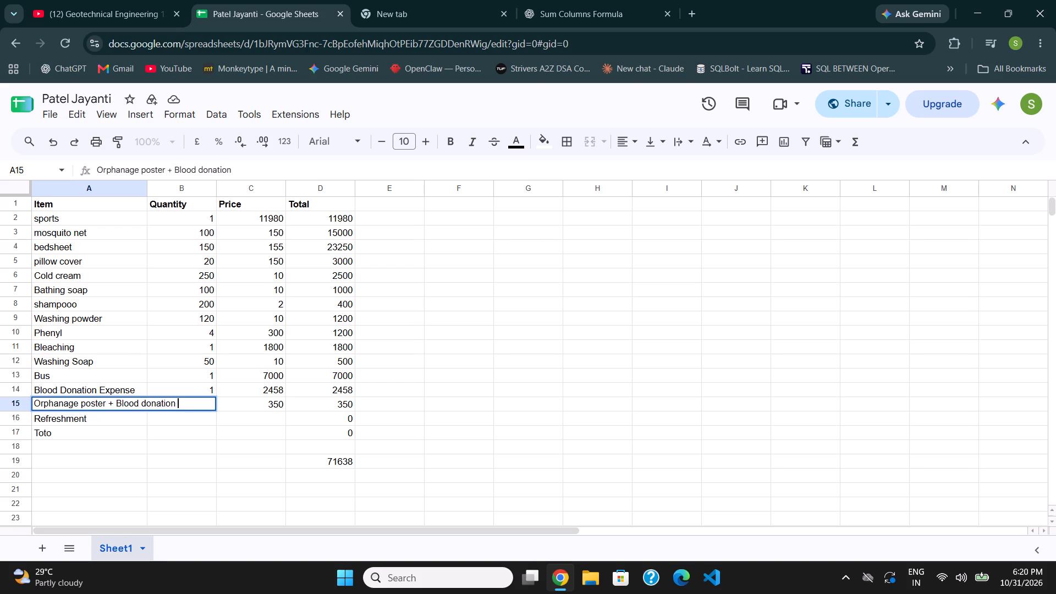
key(BackSpace)
key(space)
text(poster)
click(129, 450)
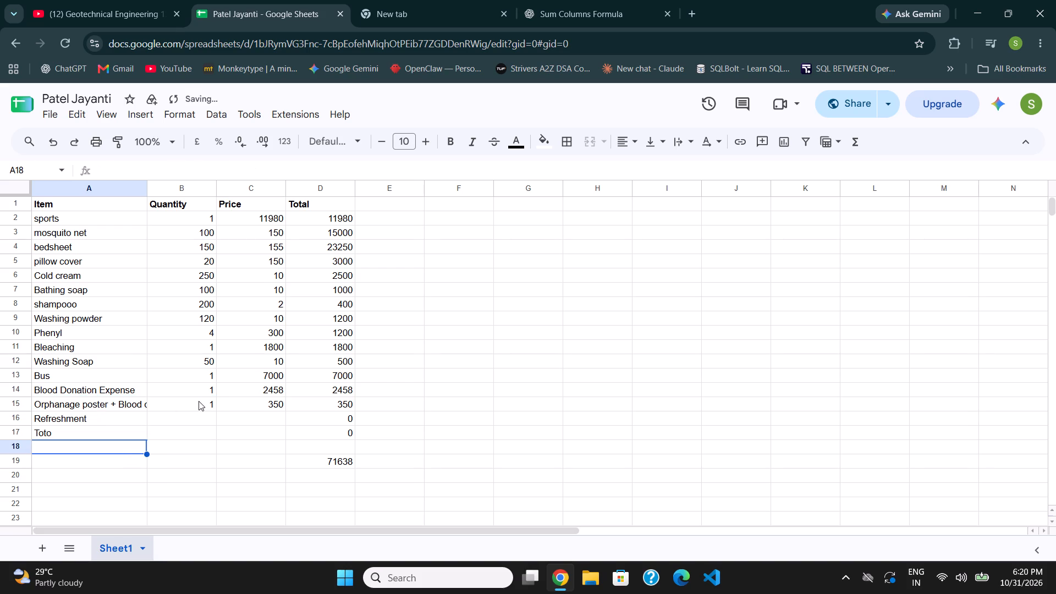
Clear the existing Price in the Orphanage poster + Blood donation poster row, C15, leaving the cell open for editing.
click(199, 401)
click(254, 408)
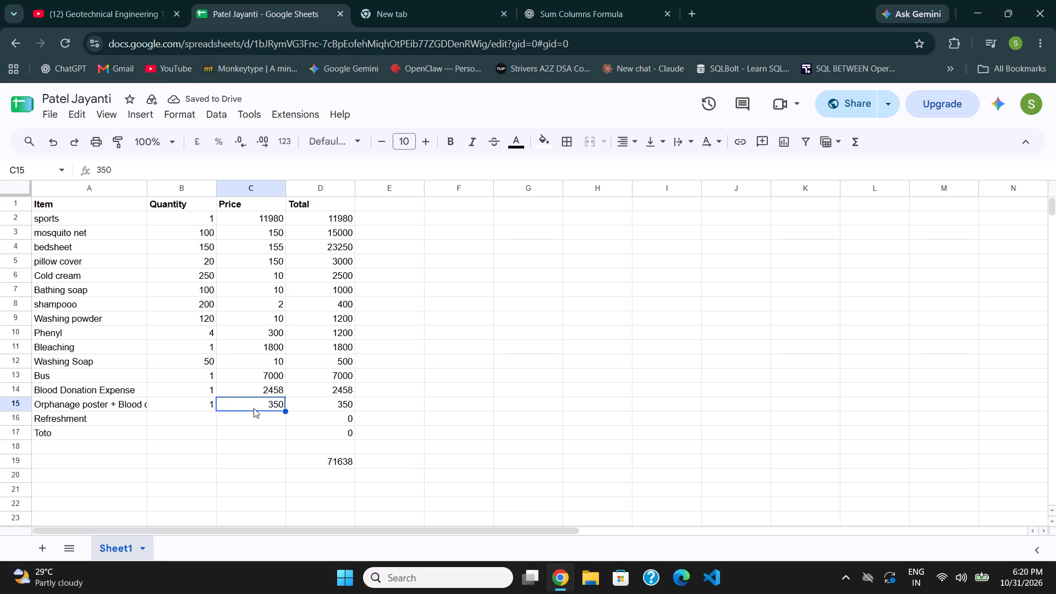
double_click(260, 404)
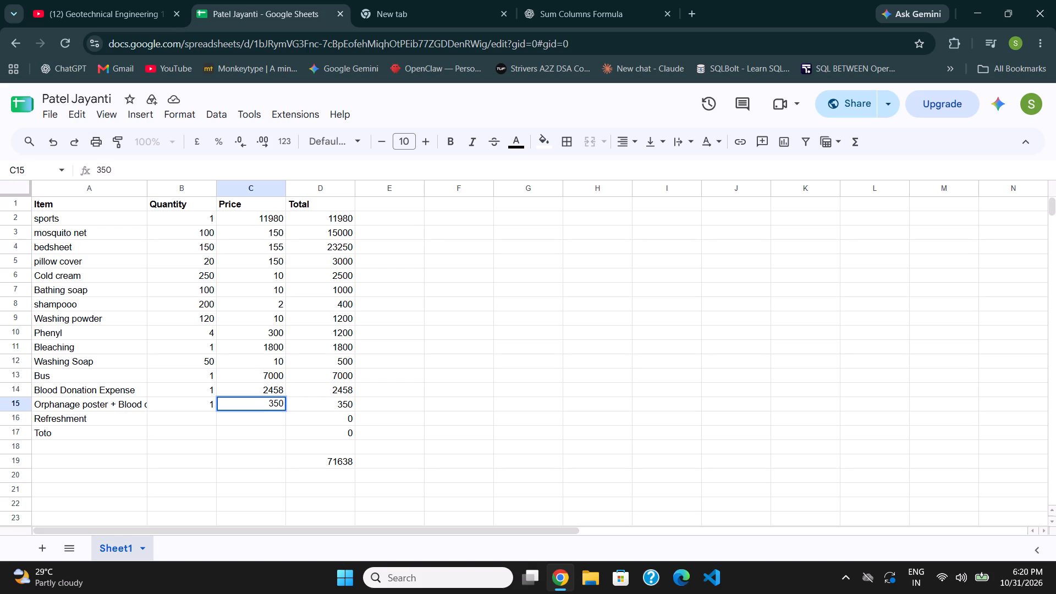
key(BackSpace)
key(BackSpace)
key(BackSpace)
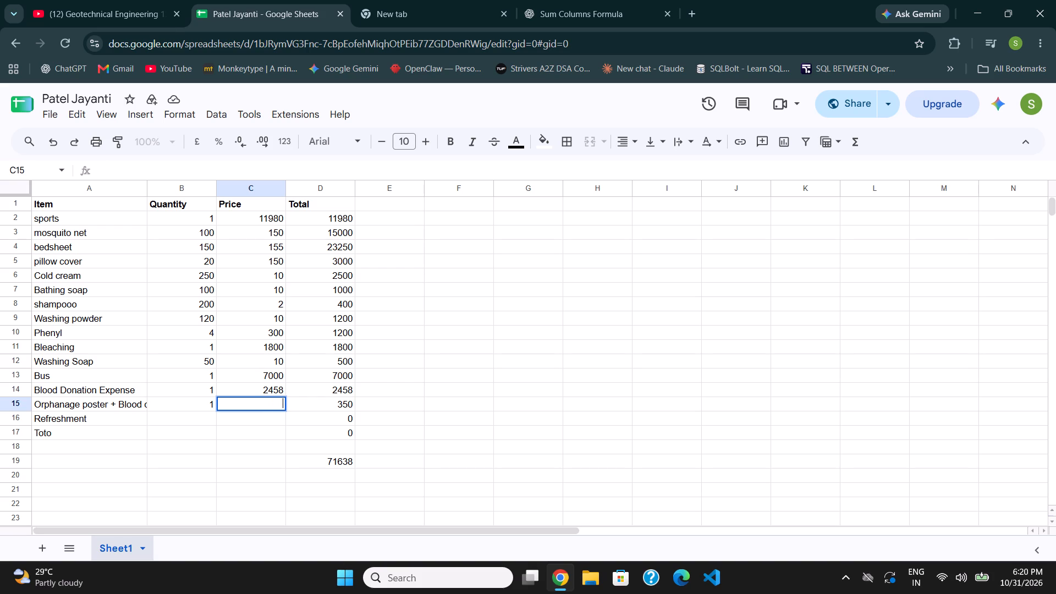
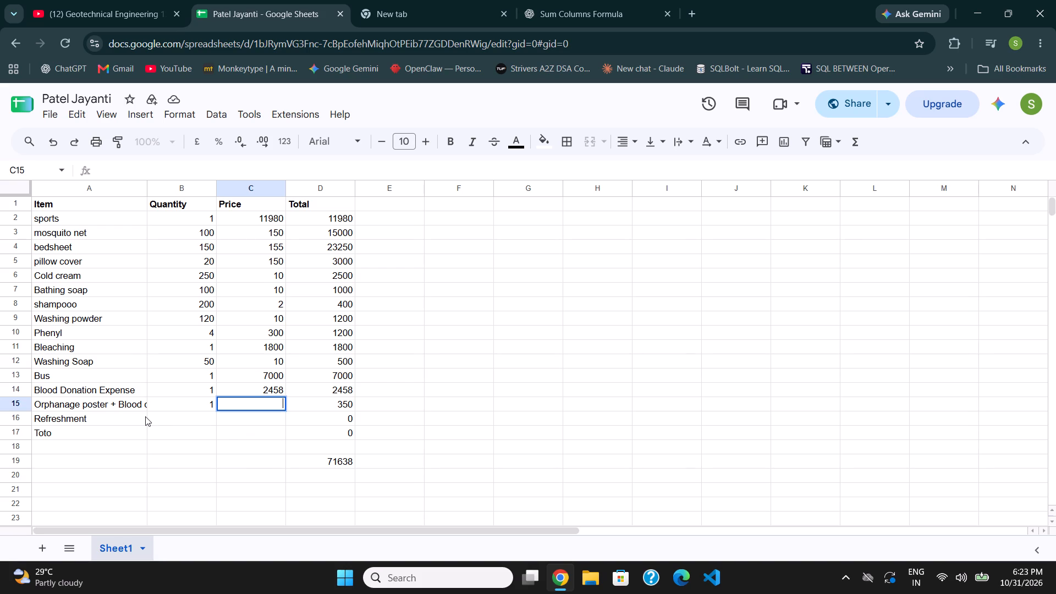
Shorten the item name in A15 to "Orphanage poster" by cutting the "+ Blood donation poster" part.
click(119, 403)
double_click(119, 403)
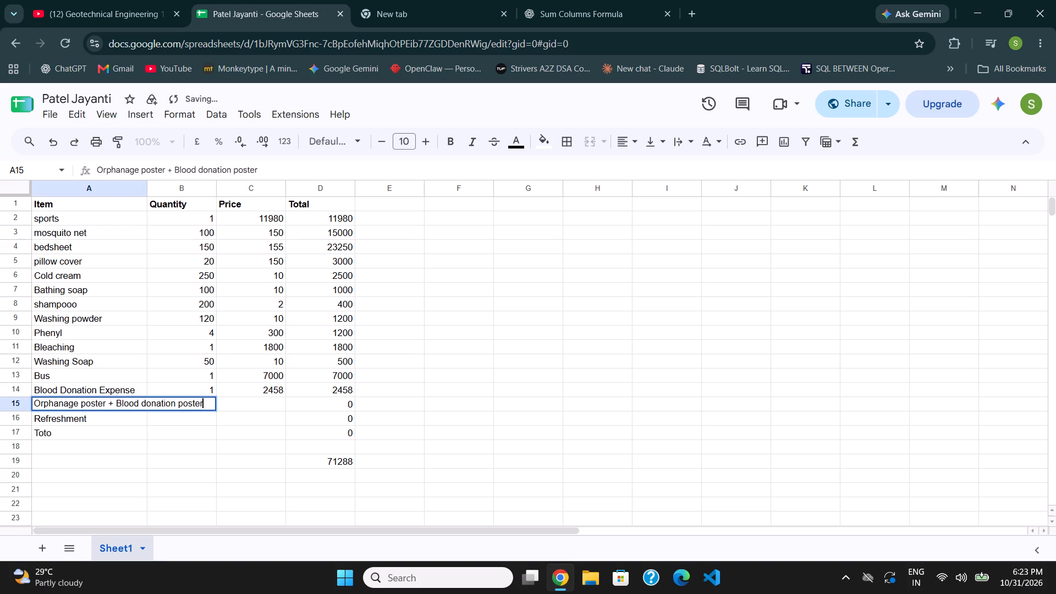
drag(209, 402, 109, 408)
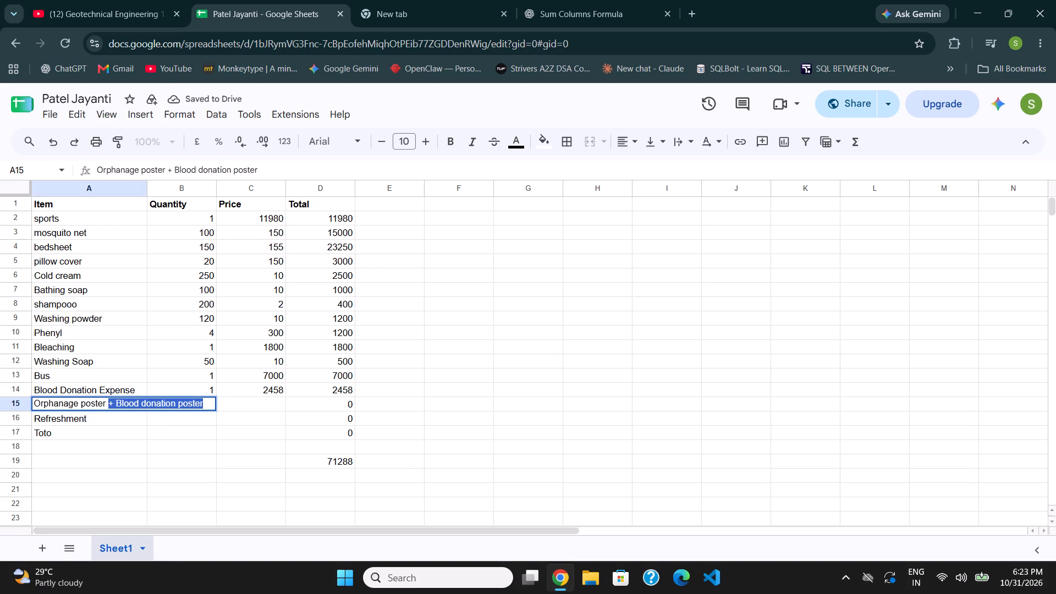
key(ctrl+x)
click(162, 433)
Set the Orphanage poster row's Quantity to 2 and its Price to 700.
click(193, 405)
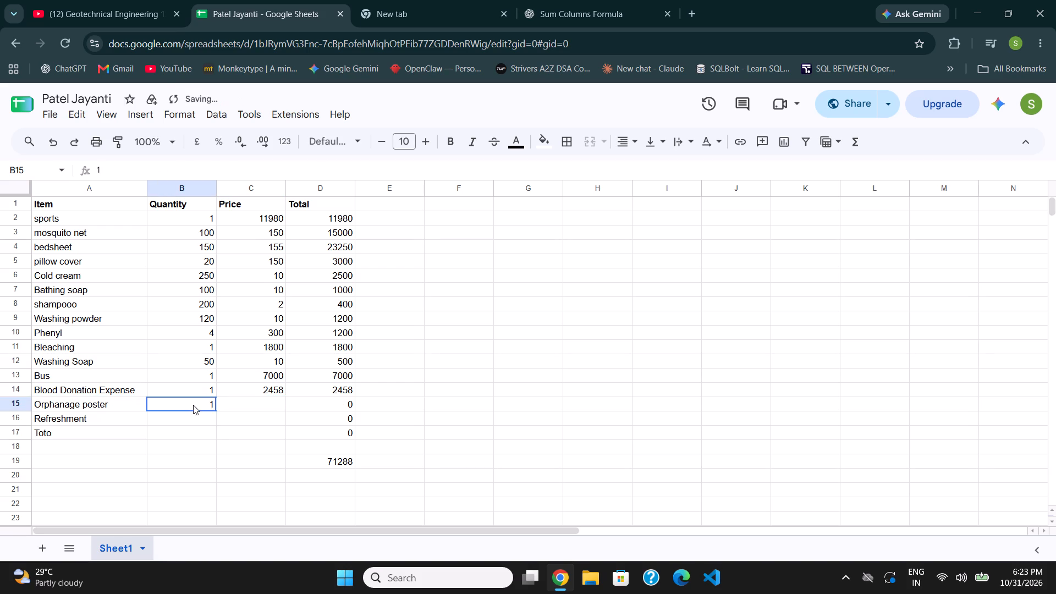
click(244, 404)
click(207, 403)
key(2)
key(Right)
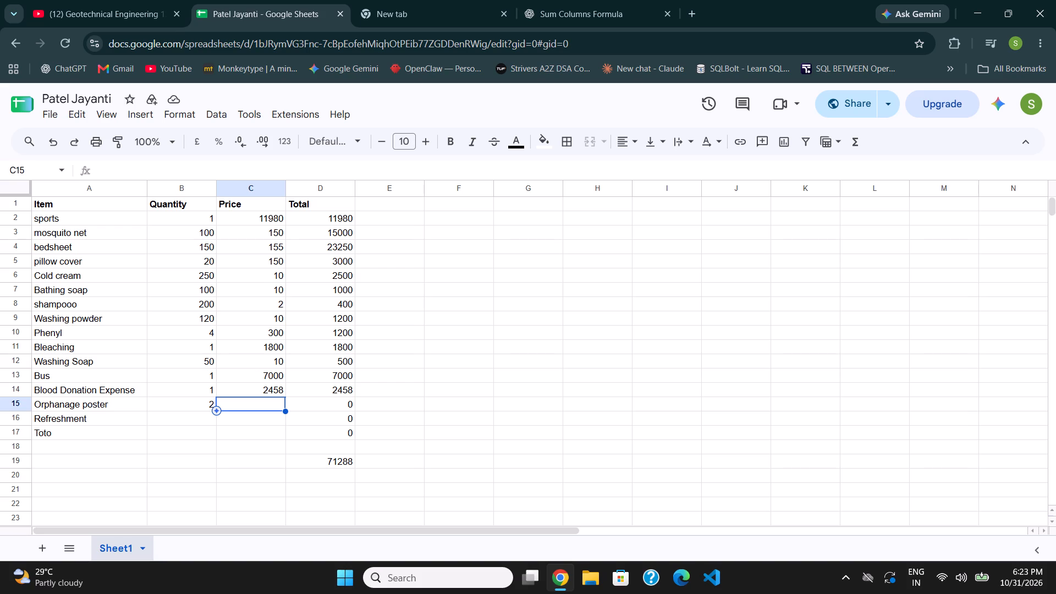
text(700)
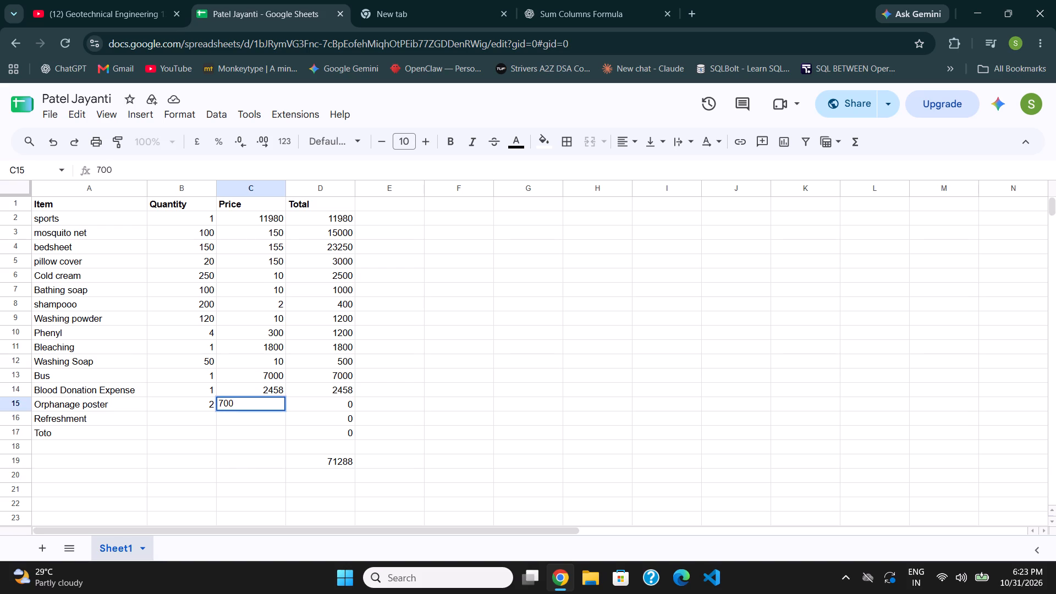
click(239, 459)
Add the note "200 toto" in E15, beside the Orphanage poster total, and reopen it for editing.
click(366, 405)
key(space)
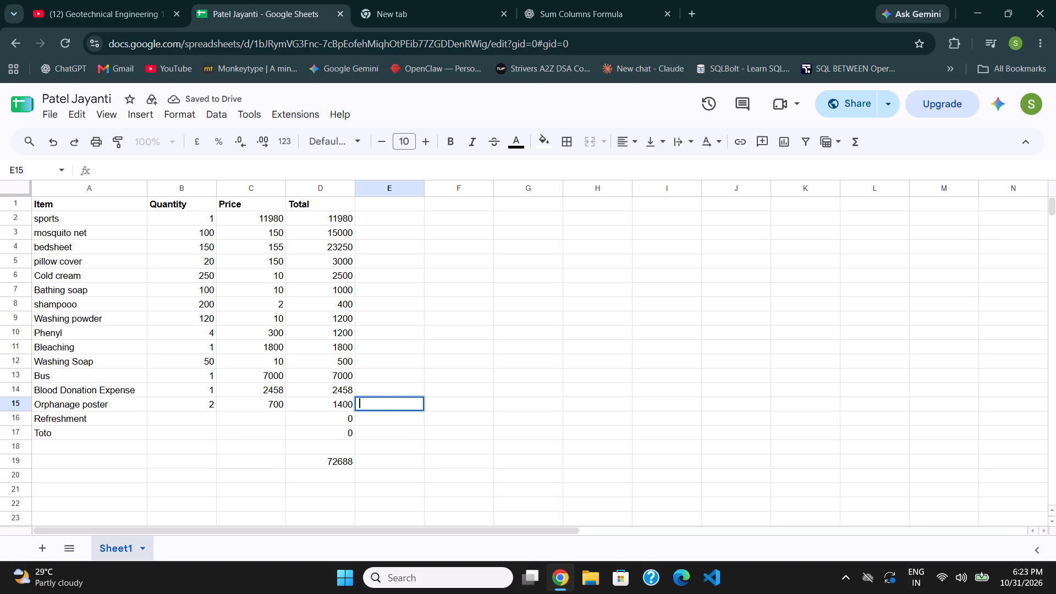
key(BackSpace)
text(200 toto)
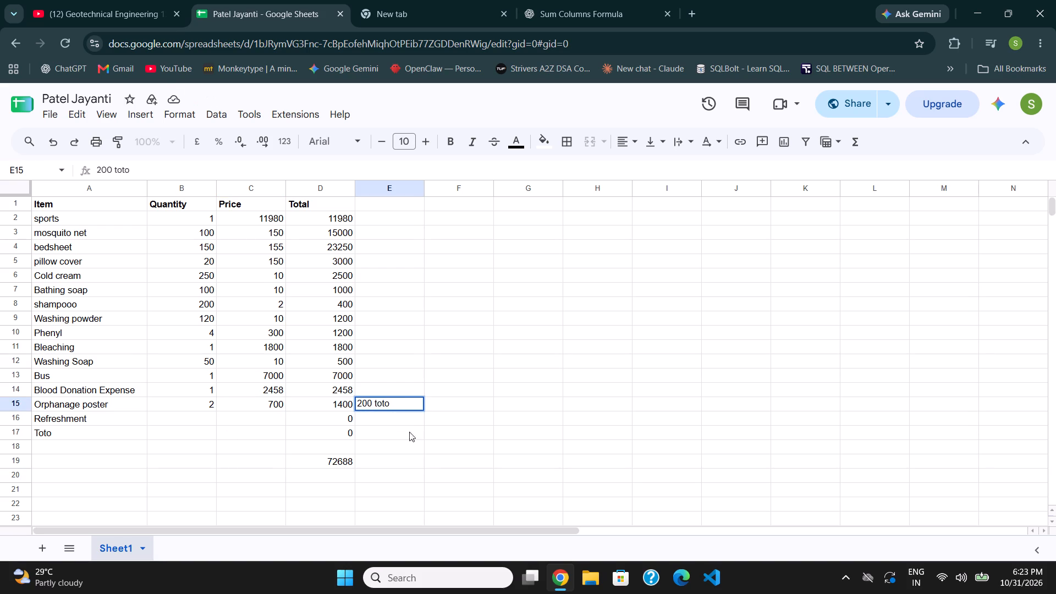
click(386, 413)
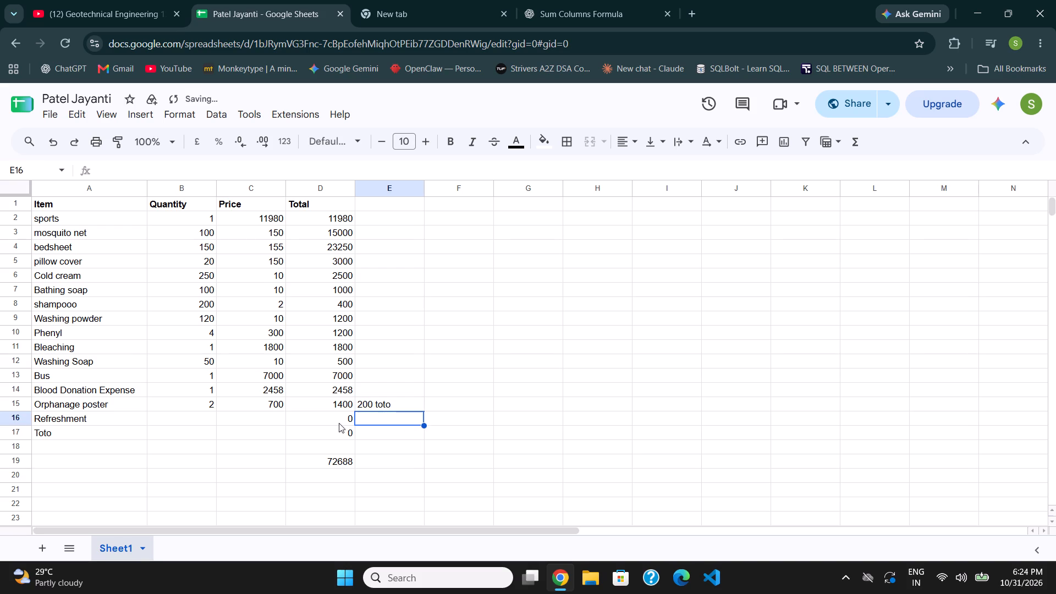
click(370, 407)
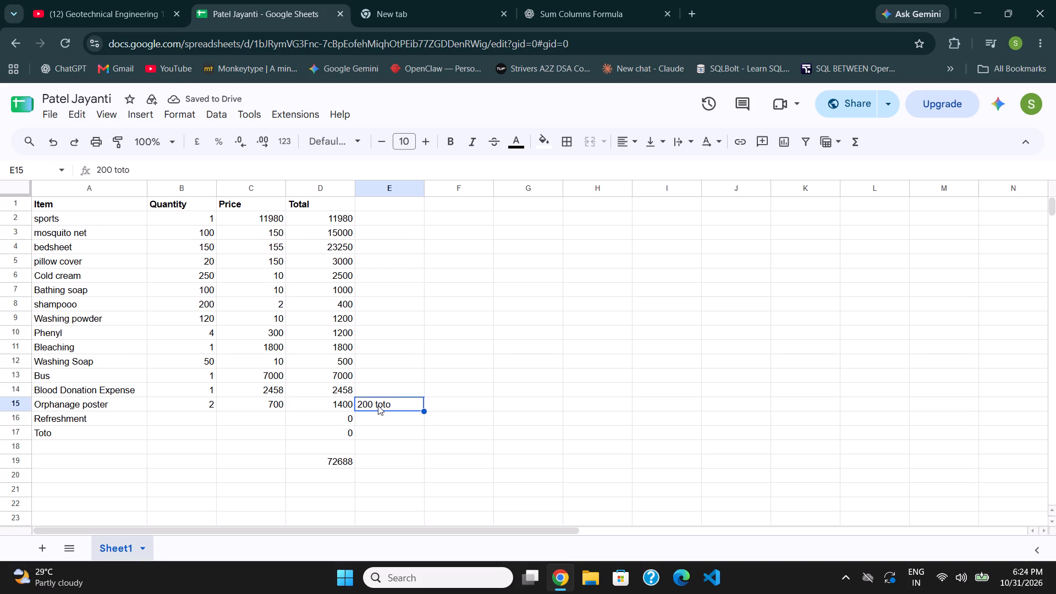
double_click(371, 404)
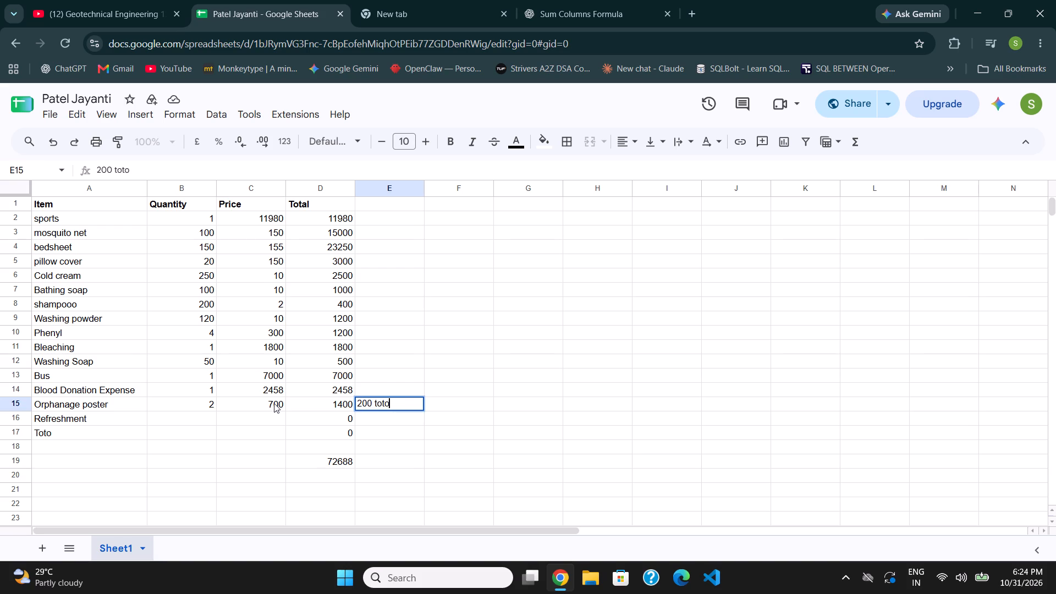
Set the Quantity of the Orphanage poster row, B15, to 1.
click(211, 408)
key(1)
click(272, 436)
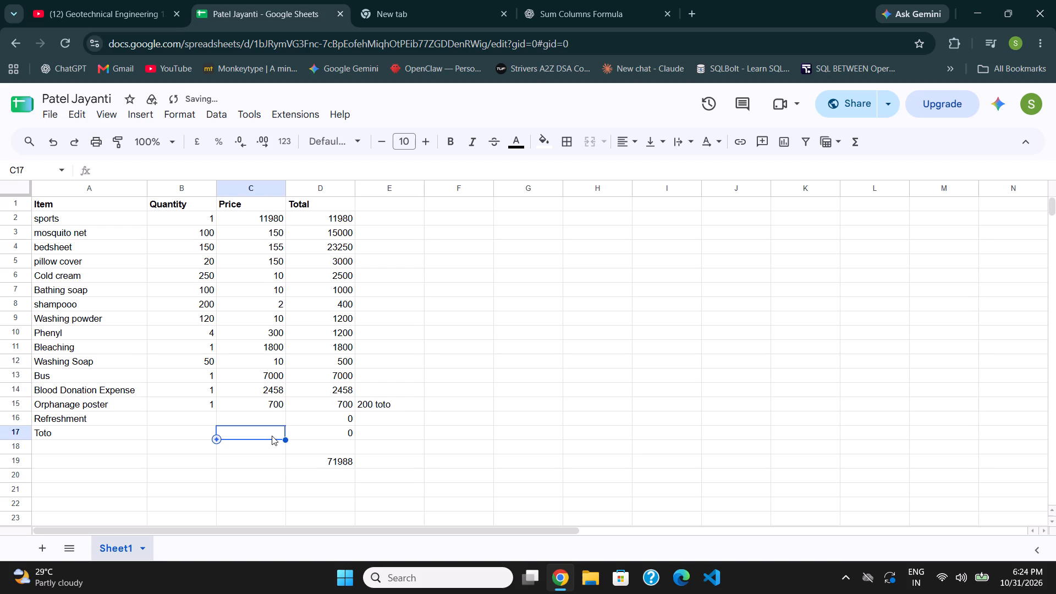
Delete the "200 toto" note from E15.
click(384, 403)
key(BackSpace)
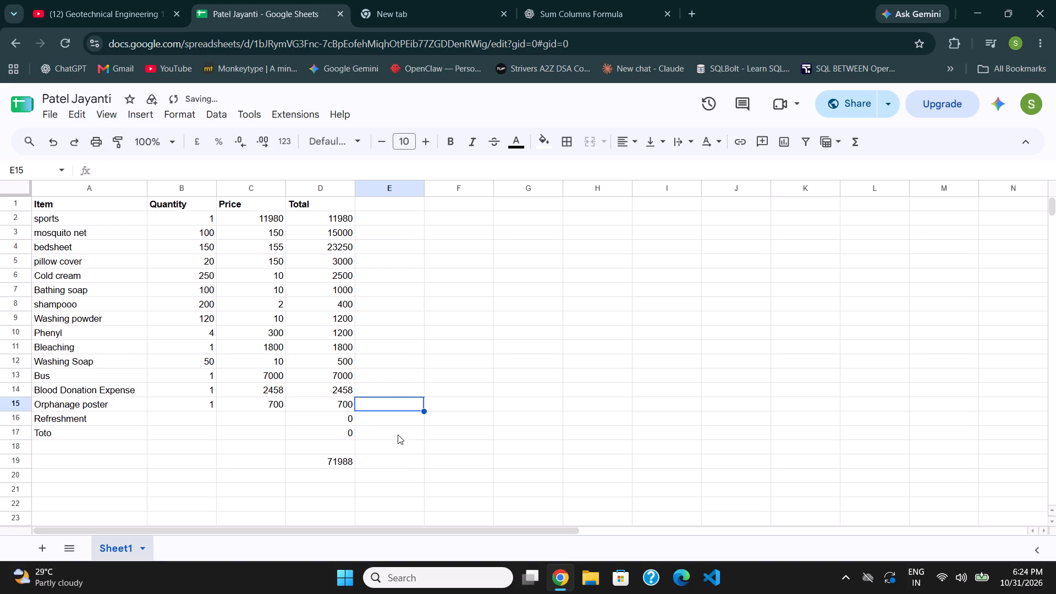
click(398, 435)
Fill in the Refreshment row with Quantity 1 and Price 600.
click(187, 418)
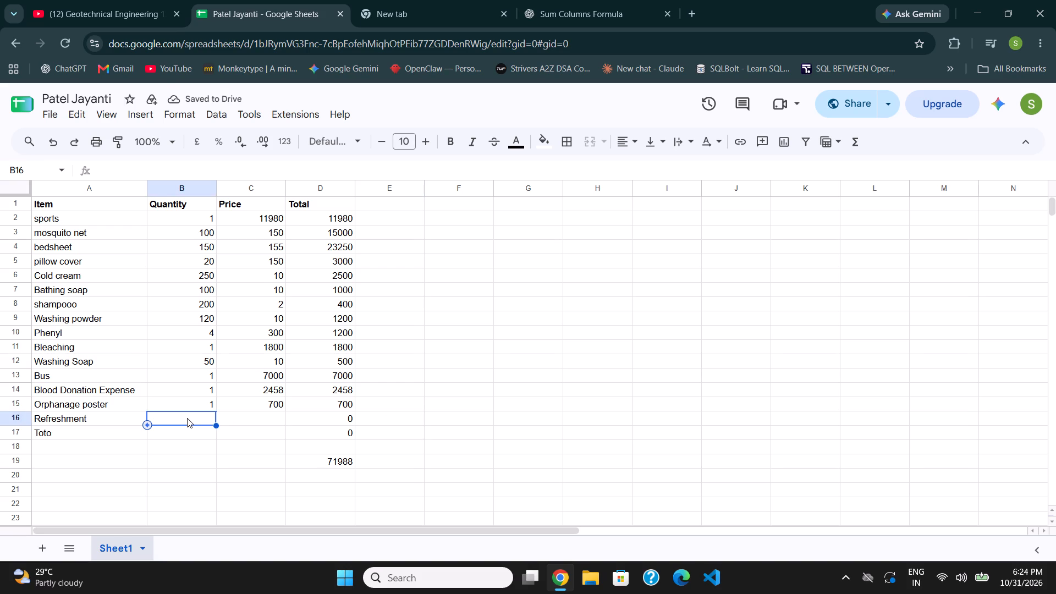
key(1)
key(Right)
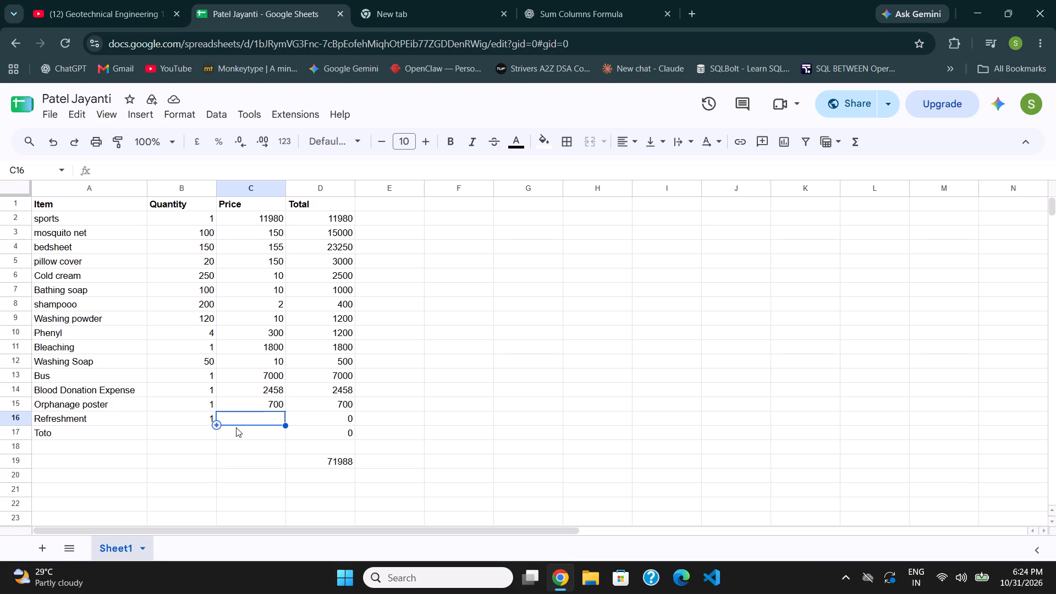
text(600)
click(258, 441)
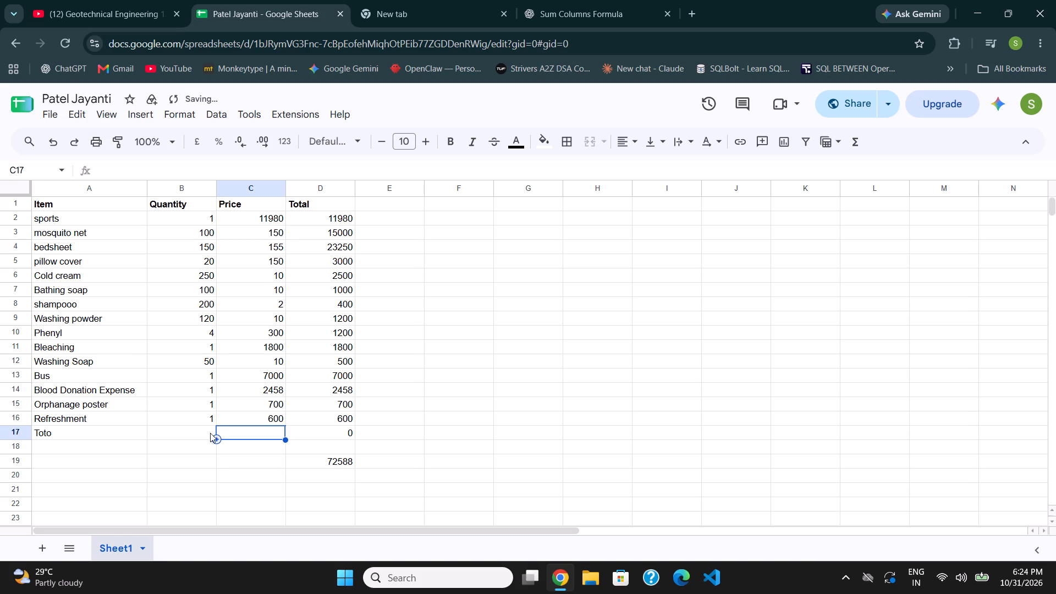
Fill in the Toto row with Quantity 1 and Price 1000.
click(198, 438)
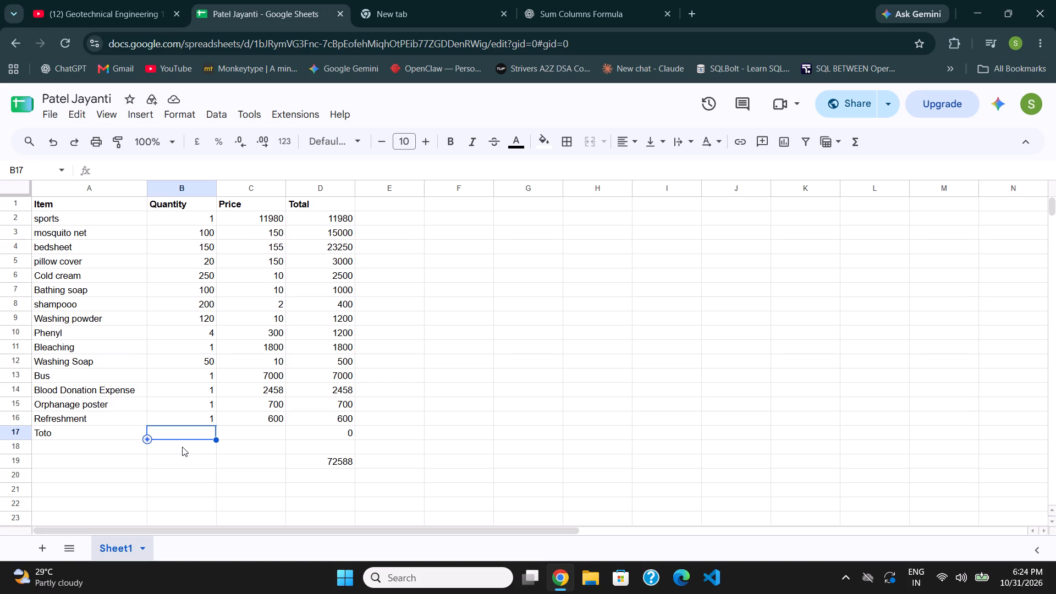
text(500)
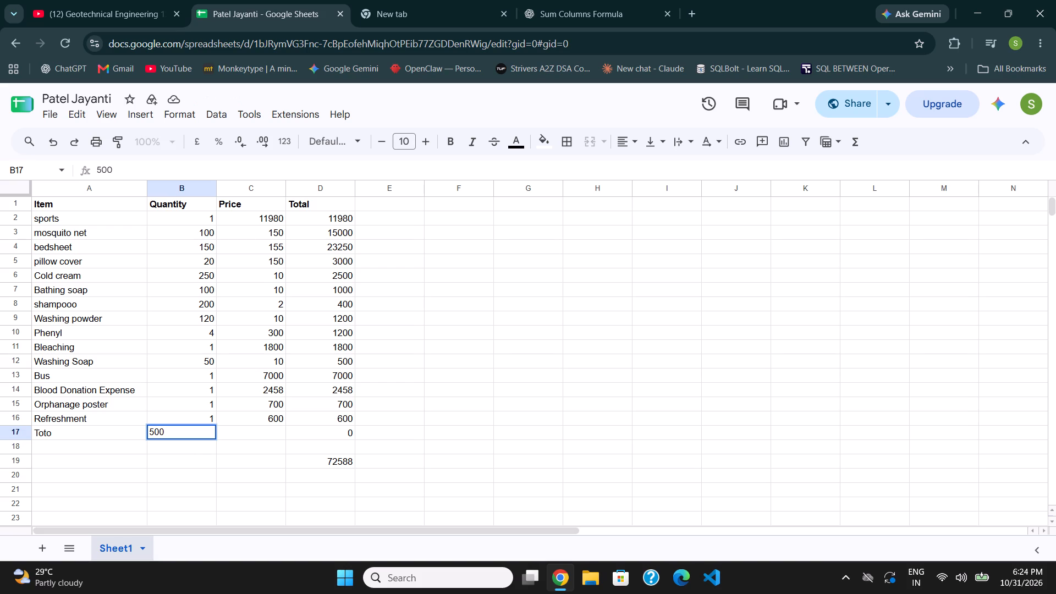
key(BackSpace)
key(BackSpace)
key(BackSpace)
key(1)
key(Right)
text(1000)
click(194, 460)
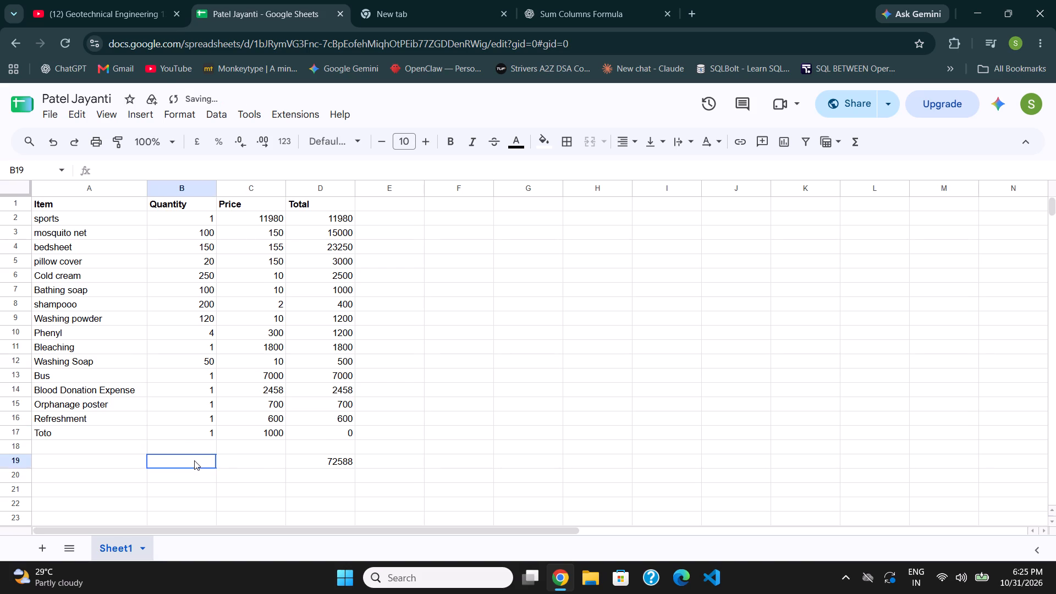
Extend the item name in A17 to read "Toto(Gol Baazar)".
double_click(120, 432)
key(shift+parenleft)
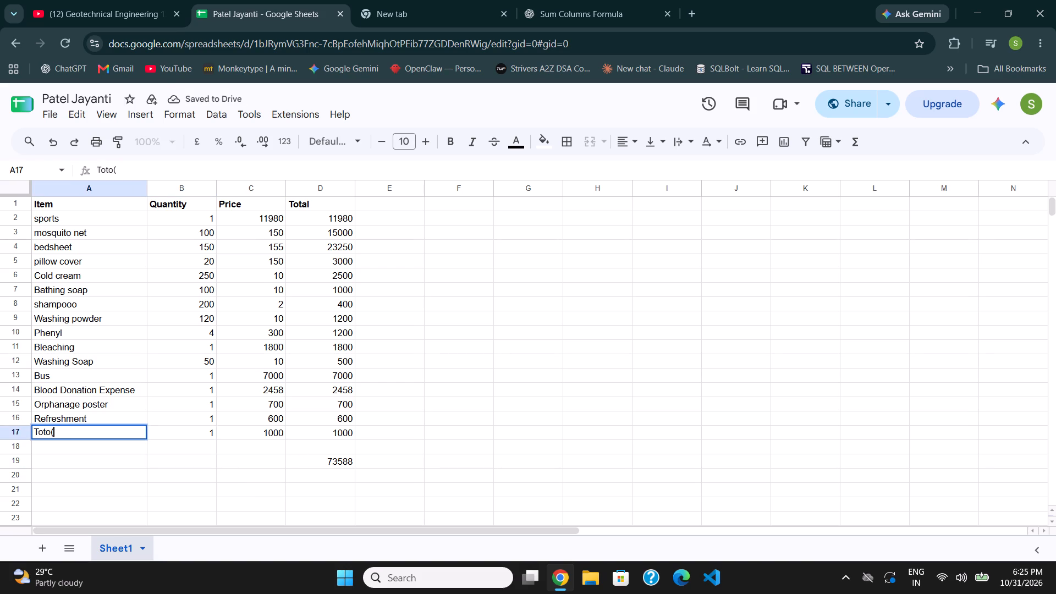
text(Gol Baa)
key(BackSpace)
text(zae)
key(BackSpace)
key(BackSpace)
key(BackSpace)
text(azar)
text())
key(space)
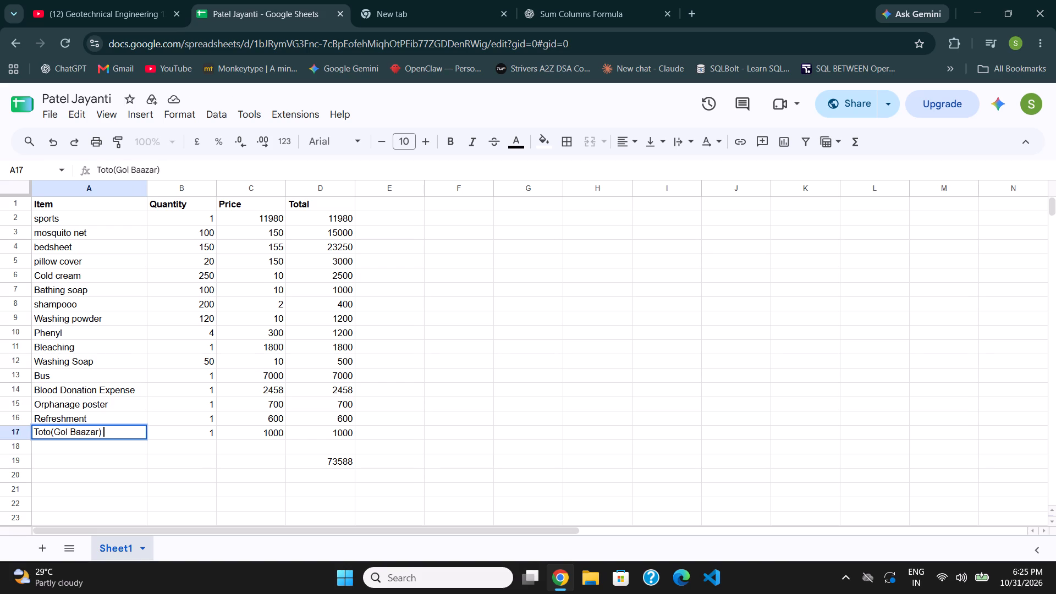
click(188, 472)
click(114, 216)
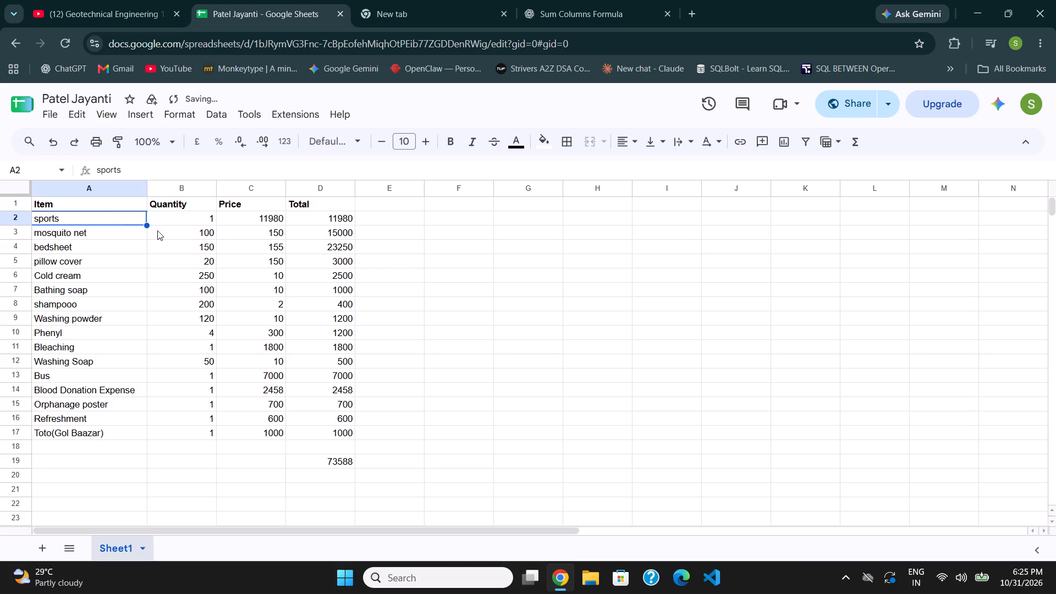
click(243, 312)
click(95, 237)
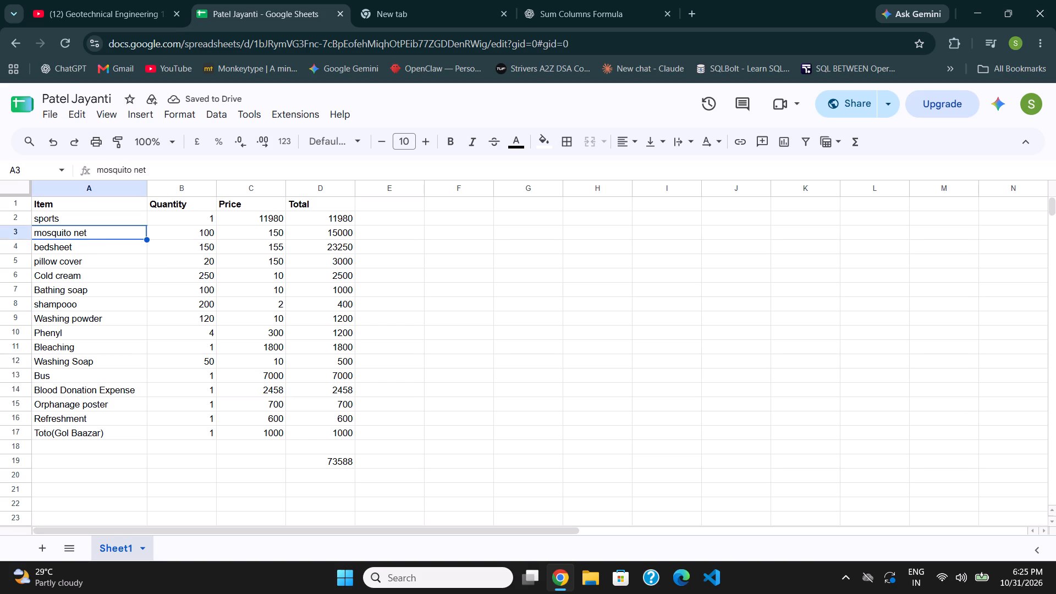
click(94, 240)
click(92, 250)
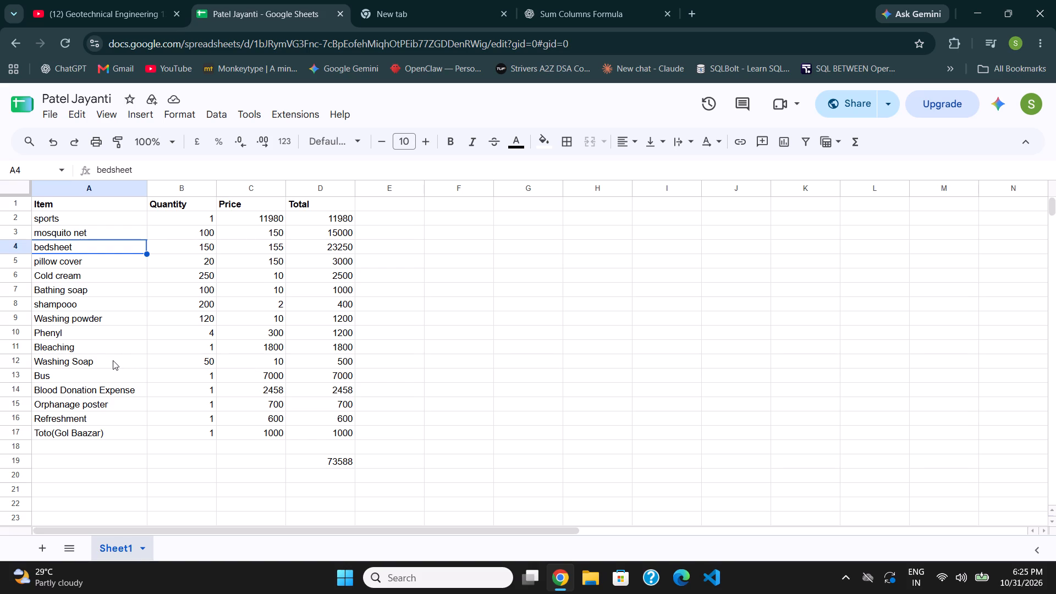
Insert three additional blank rows between the Toto(Gol Baazar) row and the grand total.
click(62, 448)
right_click(24, 449)
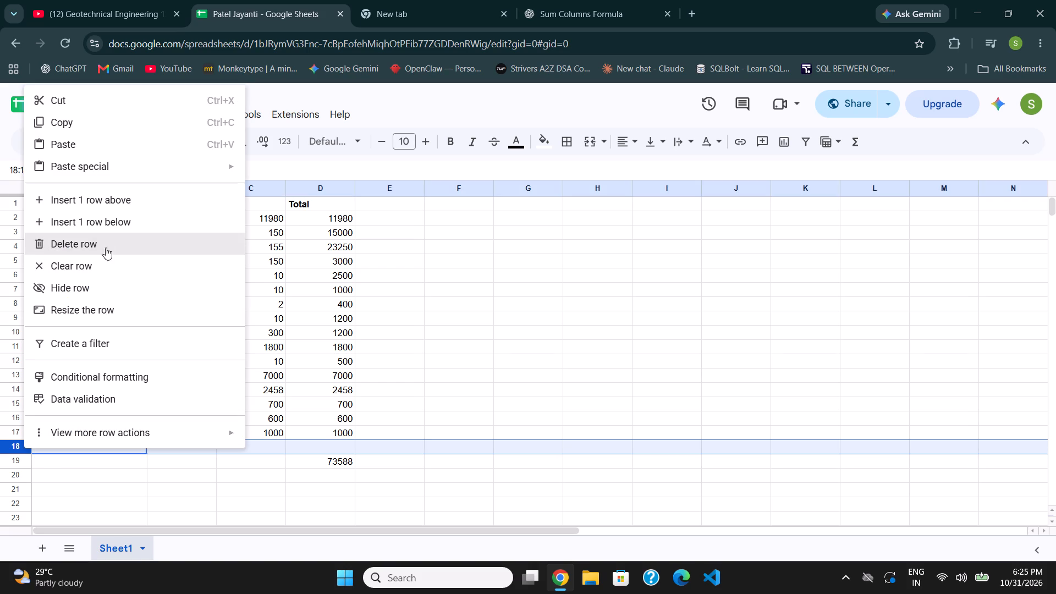
click(106, 205)
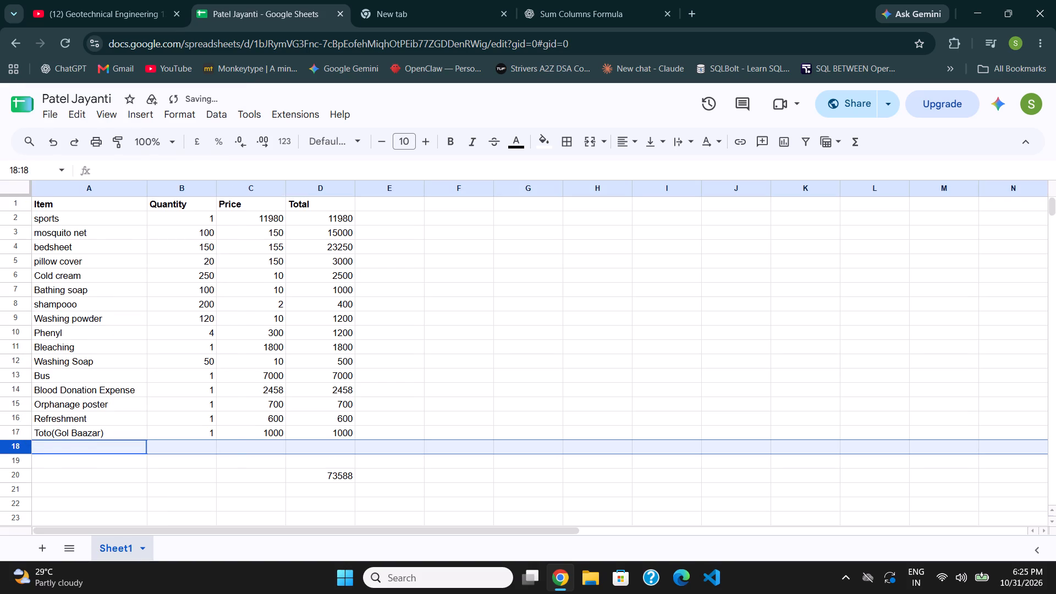
right_click(14, 450)
click(111, 222)
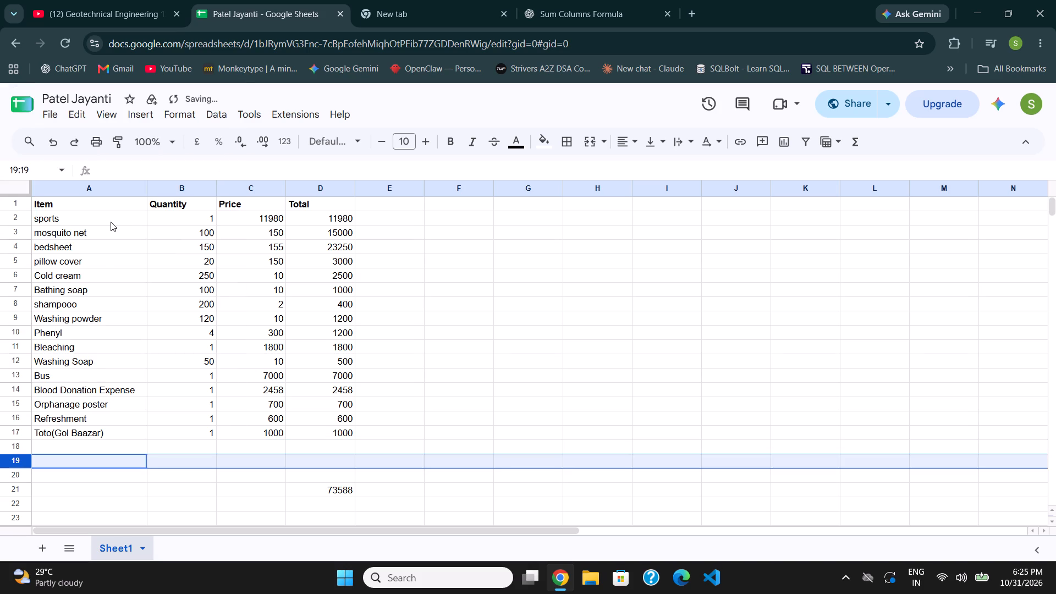
right_click(21, 459)
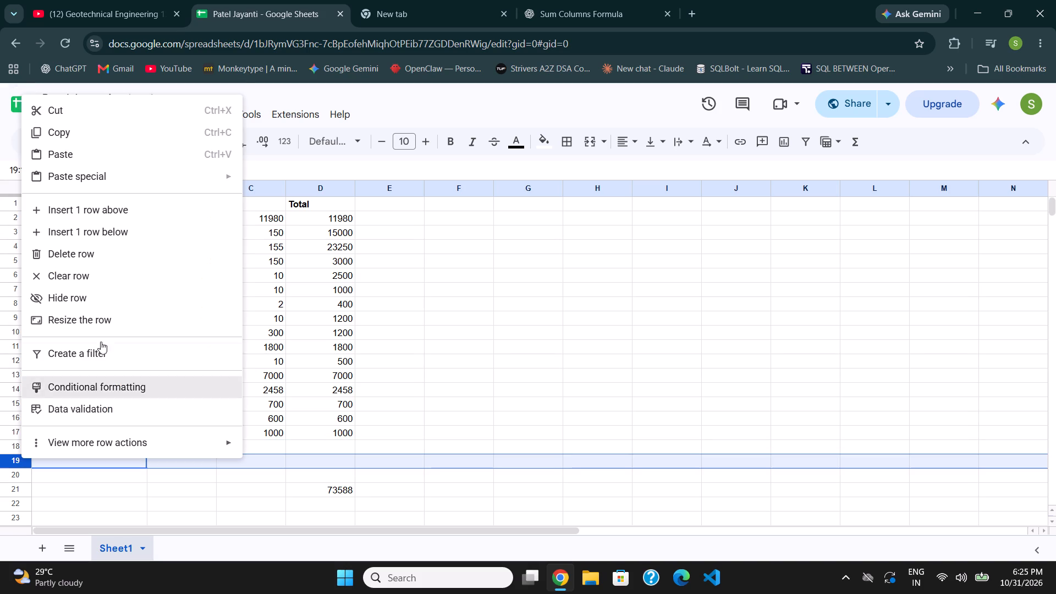
click(106, 229)
Enter "Light Bulb" as a new item in A18, below Toto(Gol Baazar).
click(46, 444)
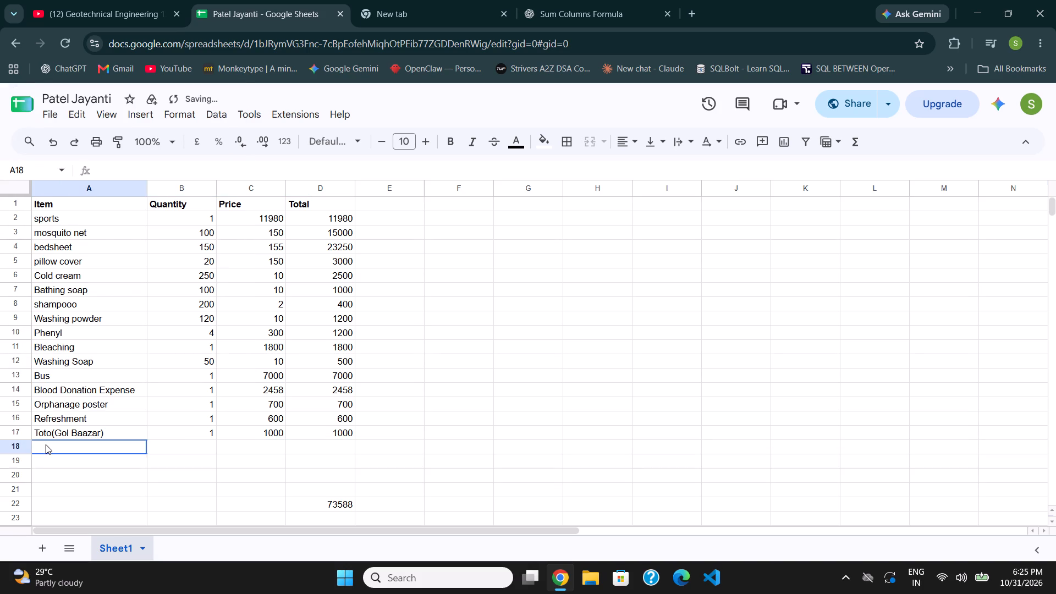
text(Light Bulb)
key(space)
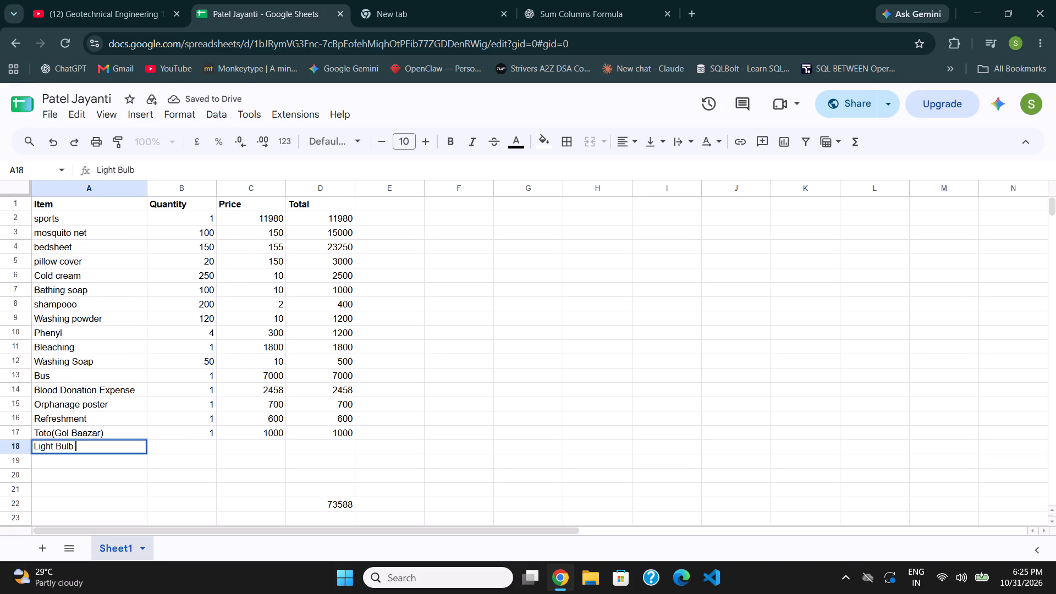
key(Right)
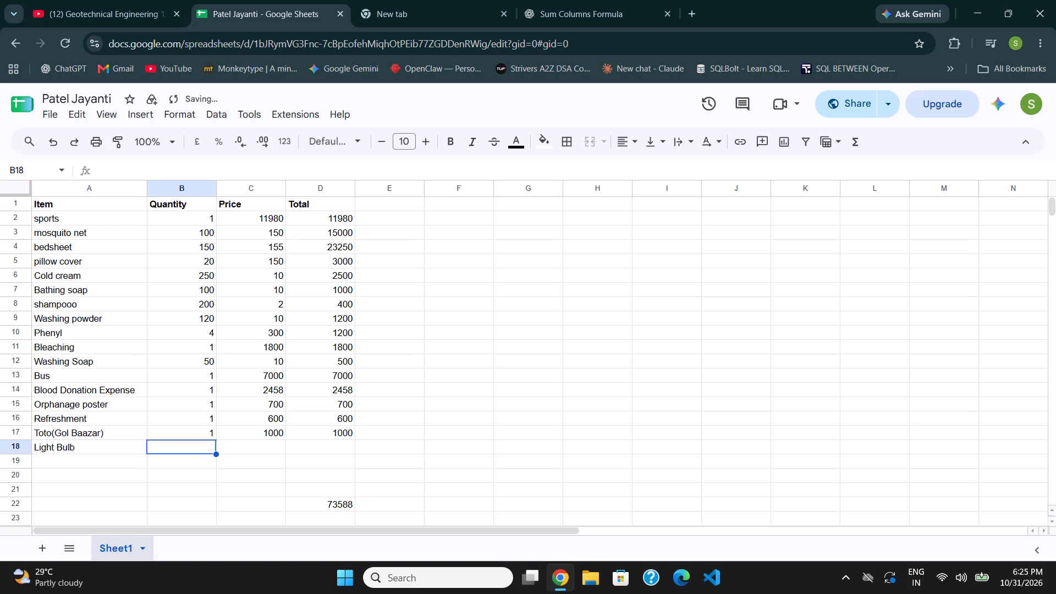
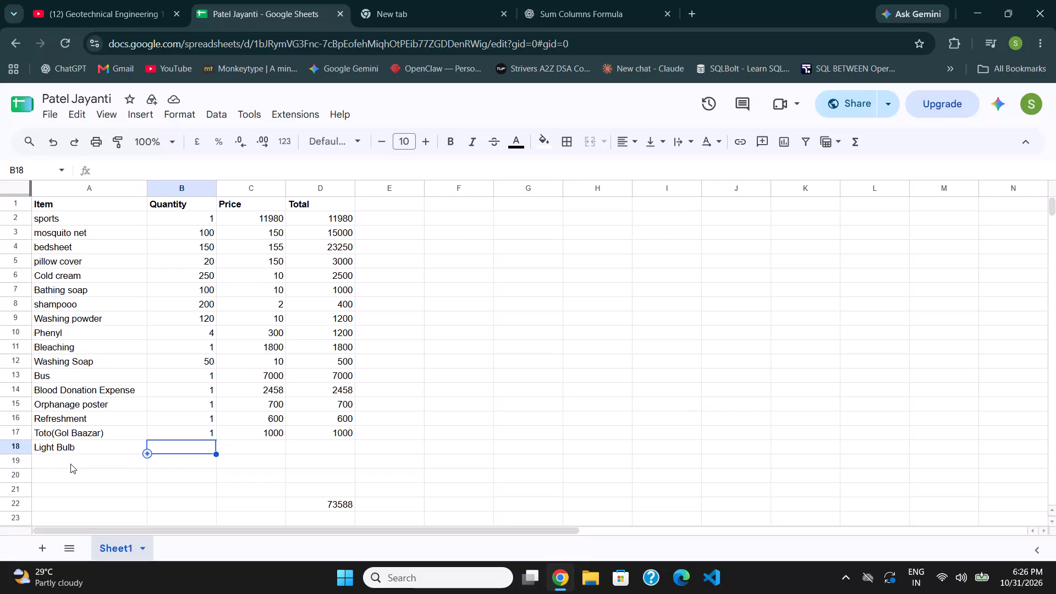
Add a "Ceiling fan" item in row 19, below Light Bulb, with Quantity 4 and Price 1526.
click(70, 463)
text(Ceiling fan)
key(Right)
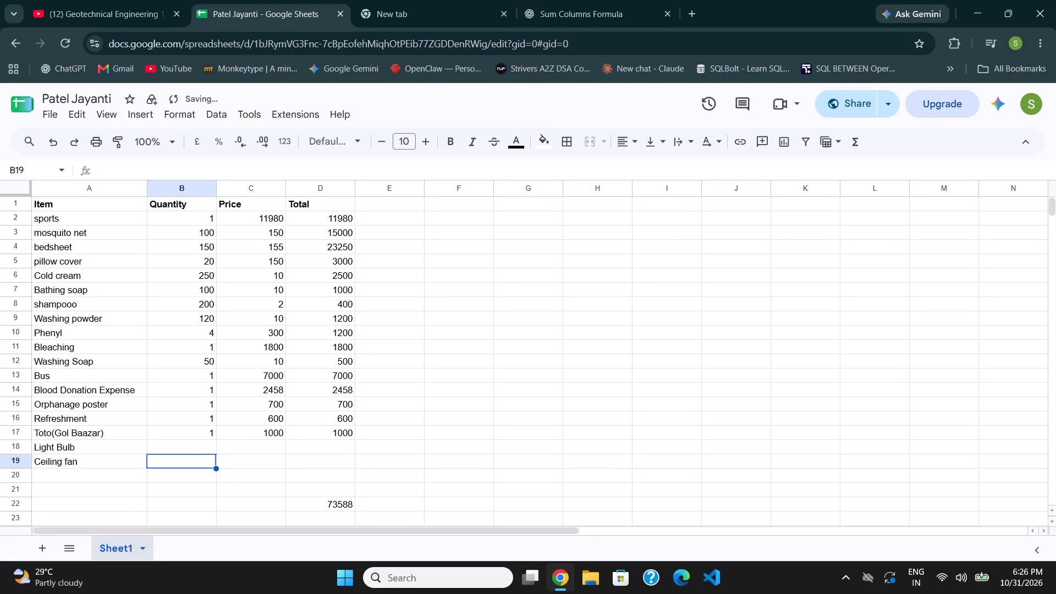
key(4)
key(Right)
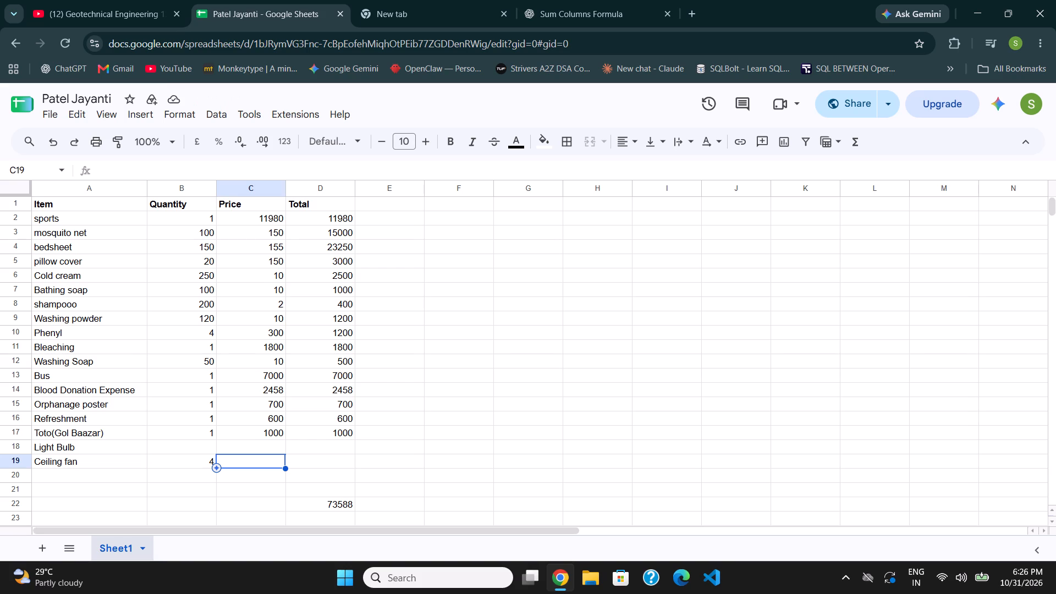
text(15)
text(26)
key(Right)
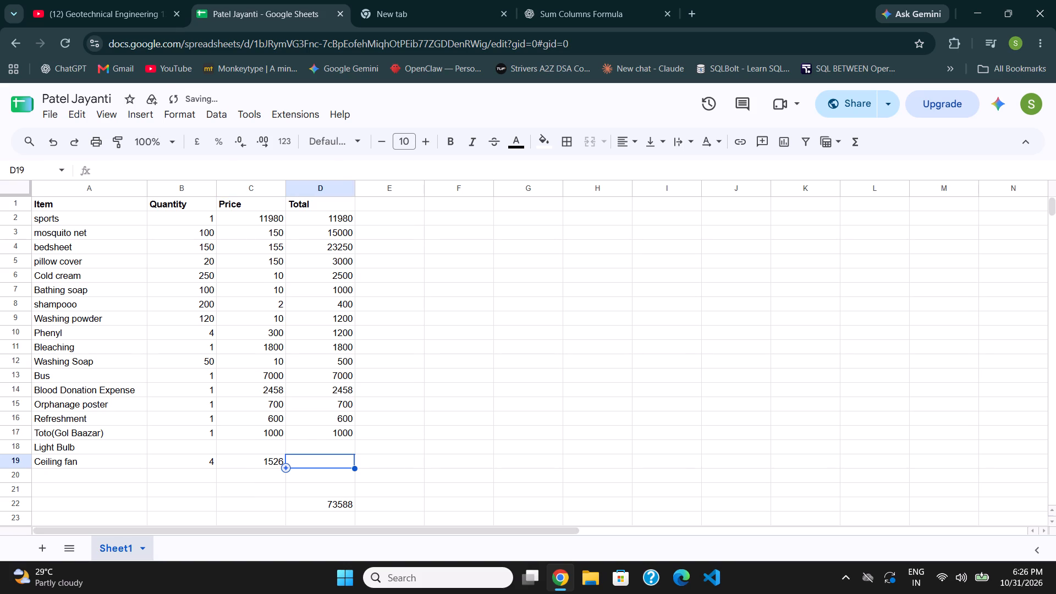
Fill the Total formula from the Toto(Gol Baazar) row down through D20.
click(339, 435)
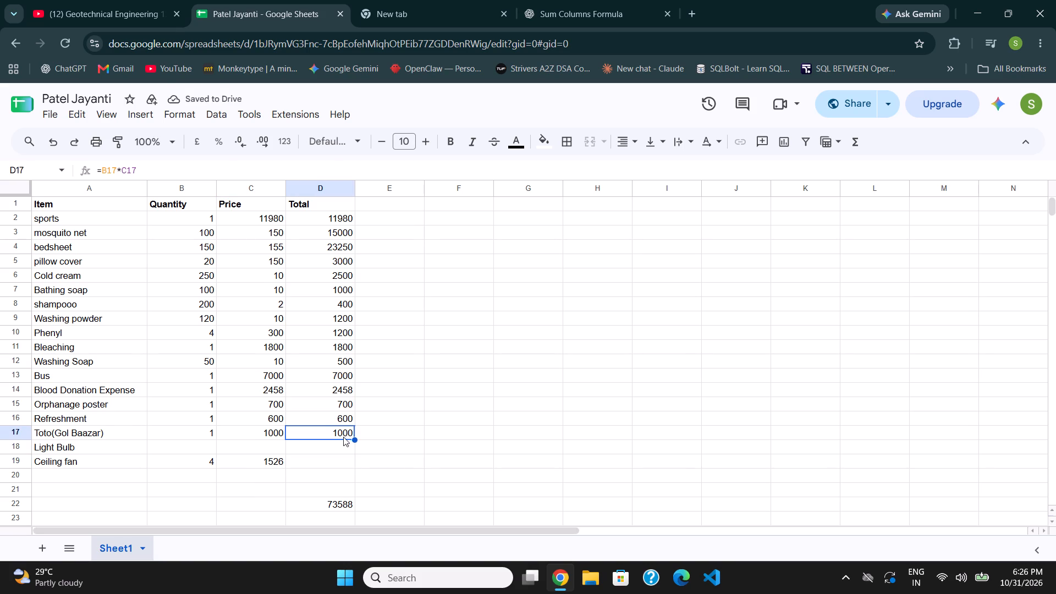
drag(354, 441, 351, 487)
drag(351, 487, 353, 482)
click(393, 480)
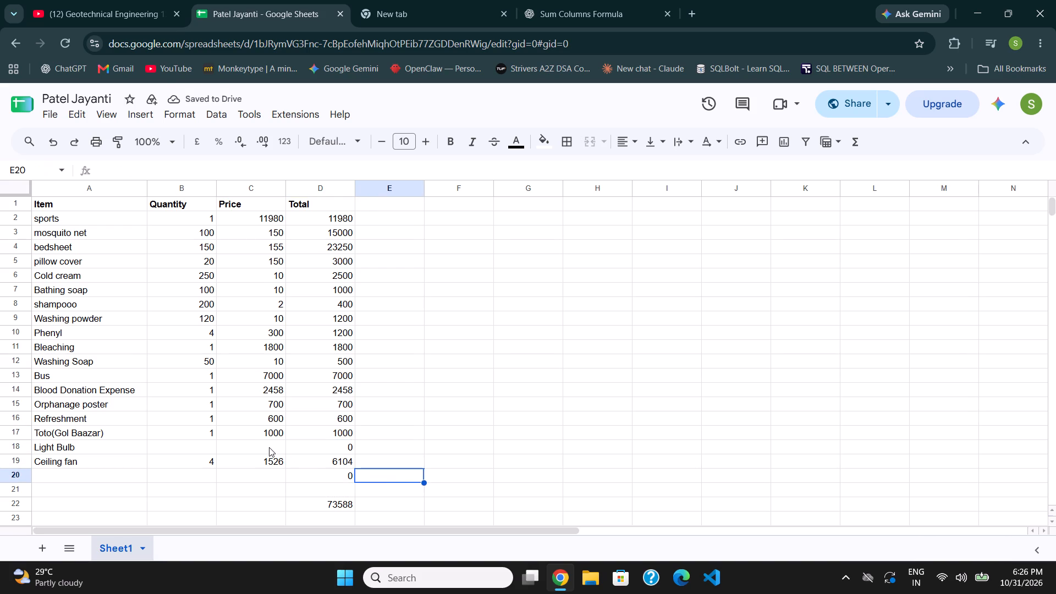
Fill in the Light Bulb row with Quantity 20 and Price 1029.
click(203, 444)
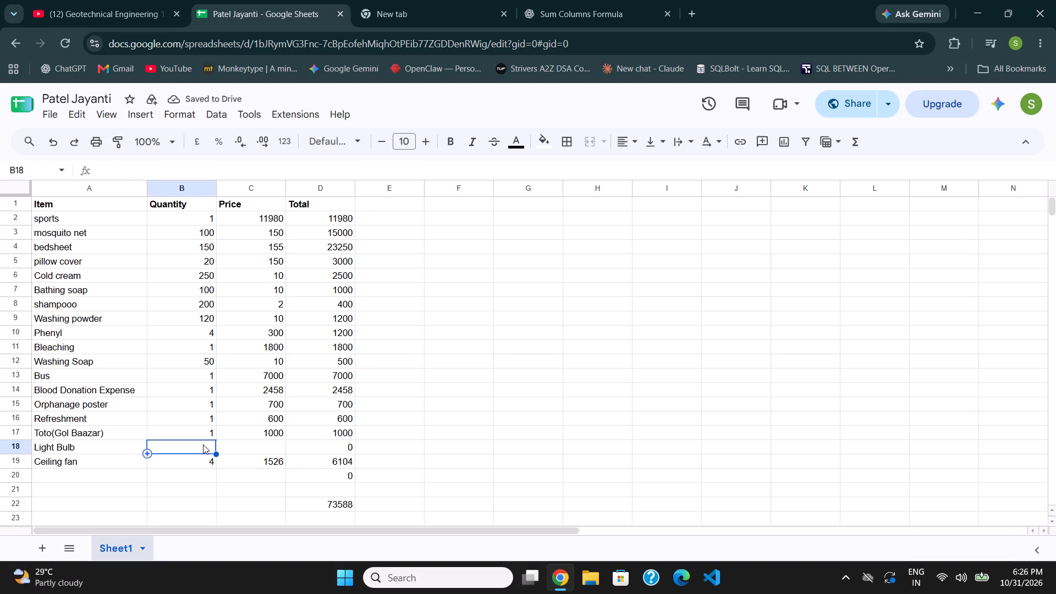
text(20)
key(Right)
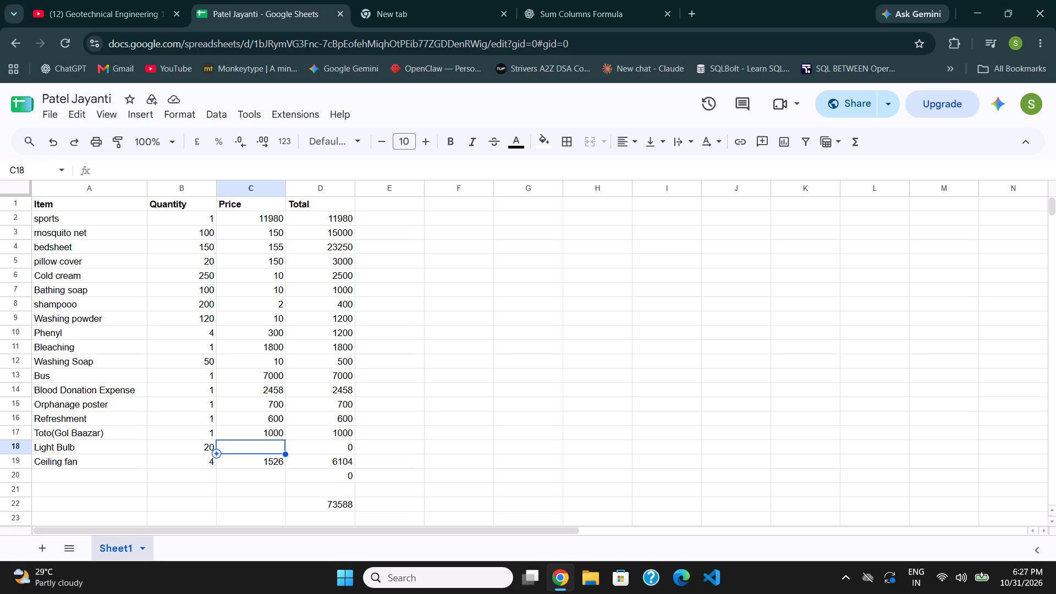
text(1029)
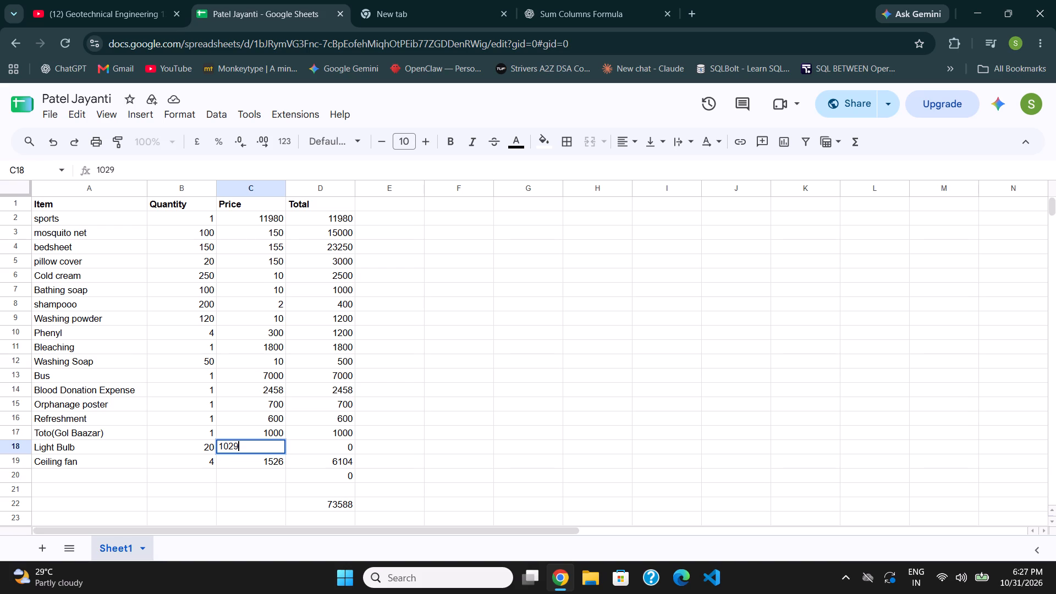
click(251, 463)
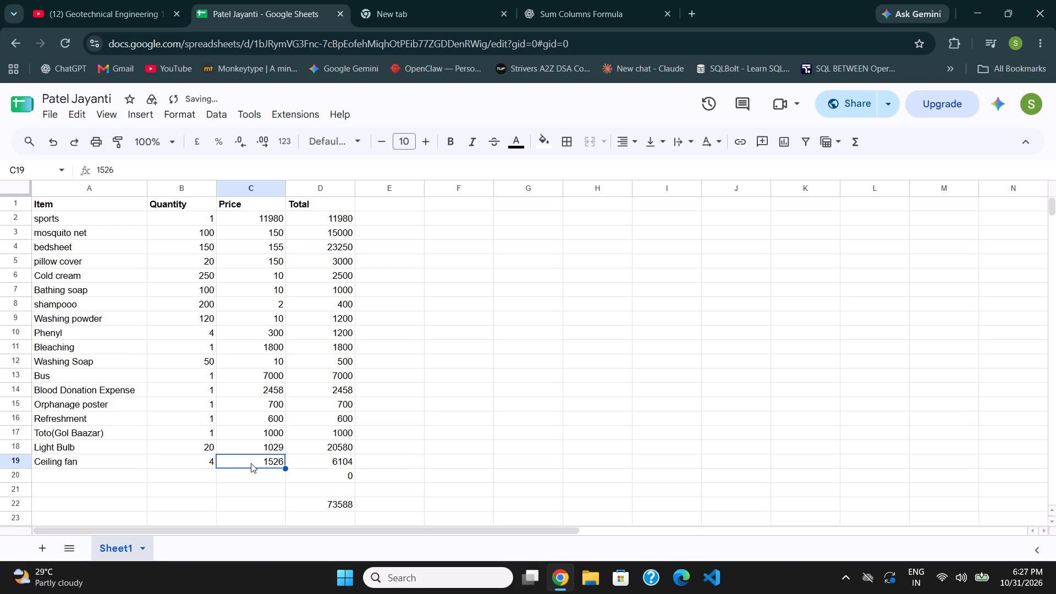
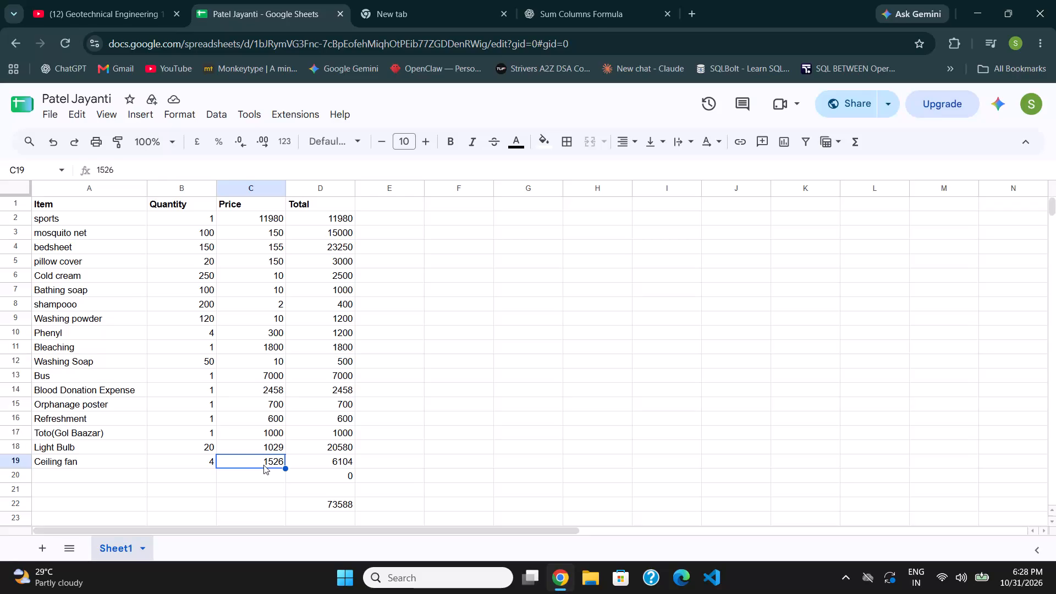
Set the Ceiling fan price to 1544.
text(14)
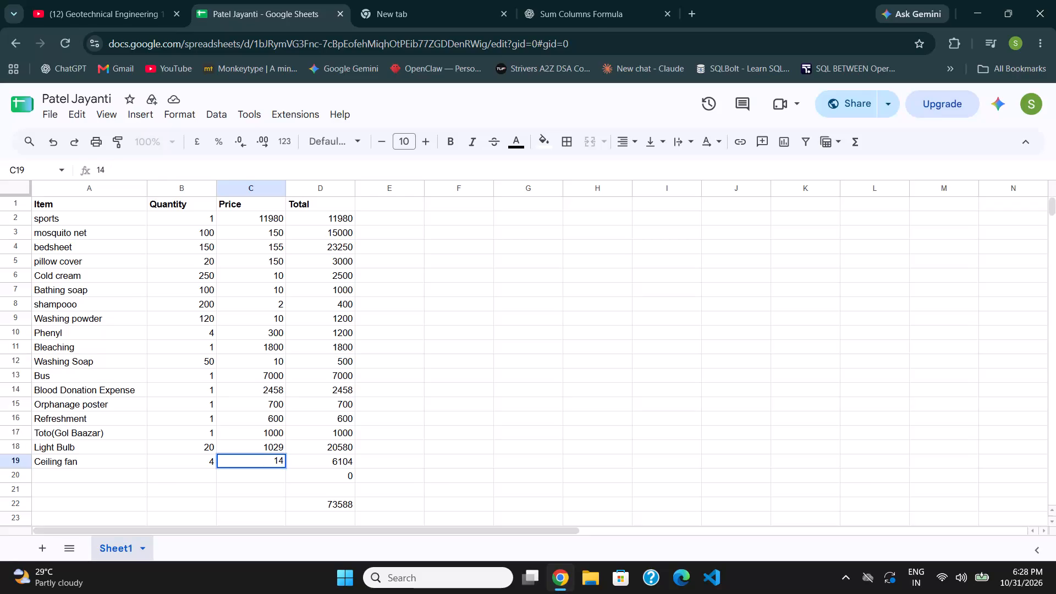
key(BackSpace)
text(544)
click(275, 476)
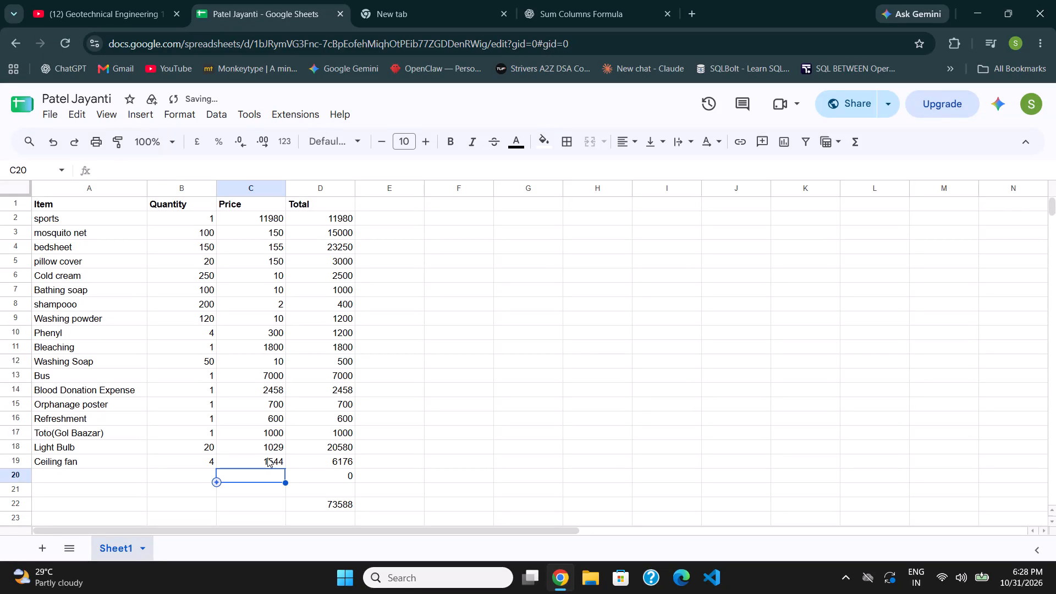
Set the Light Bulb price to 60.
click(267, 447)
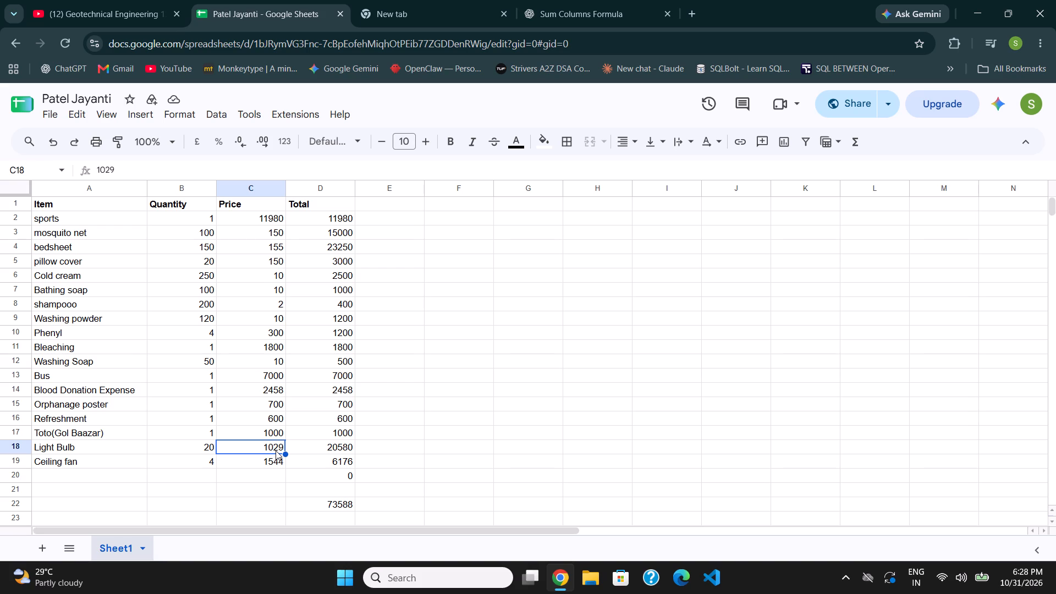
text(60)
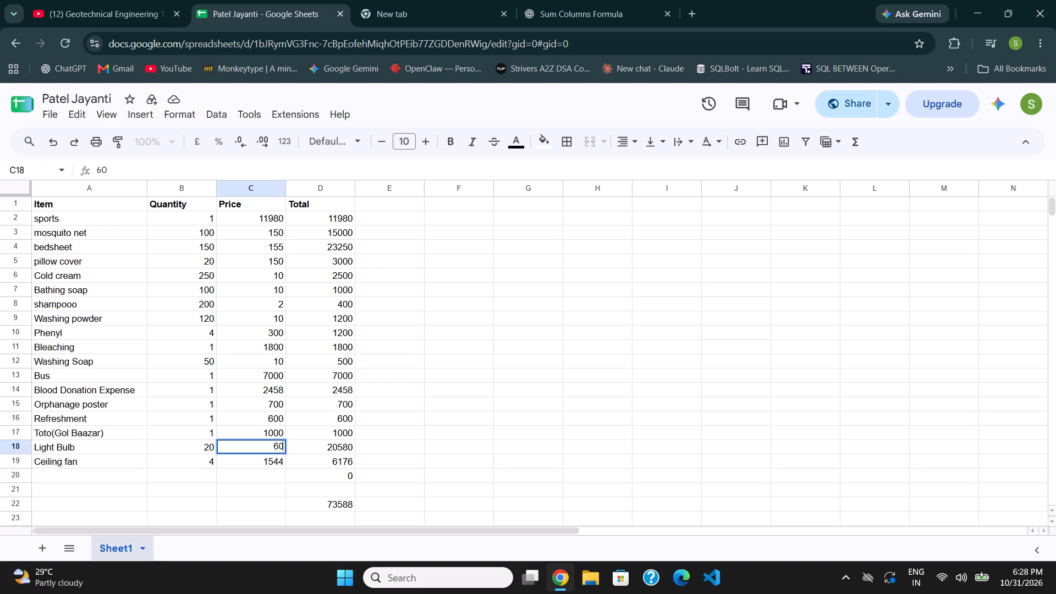
key(Right)
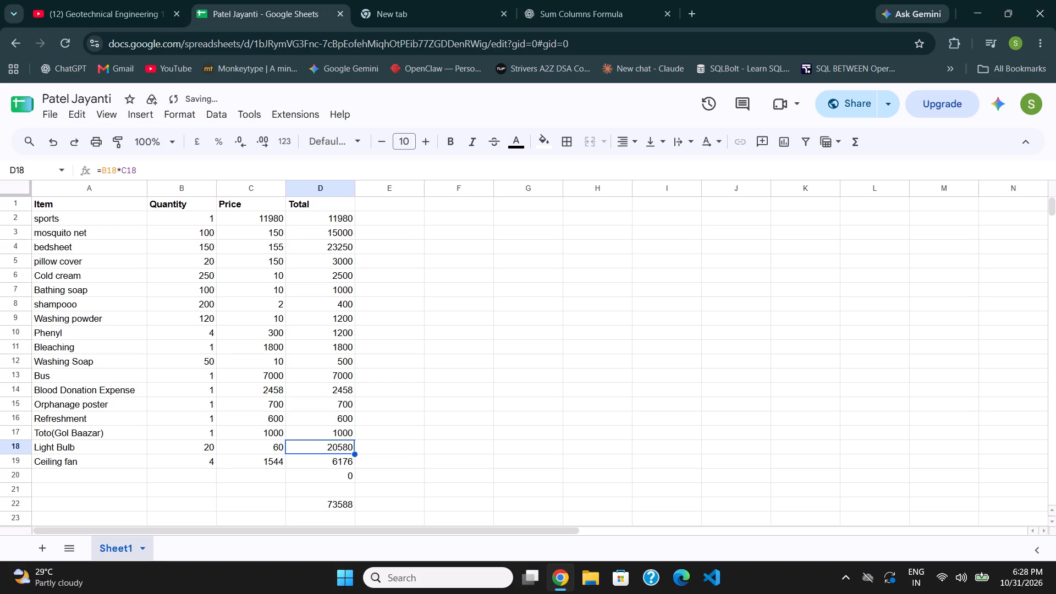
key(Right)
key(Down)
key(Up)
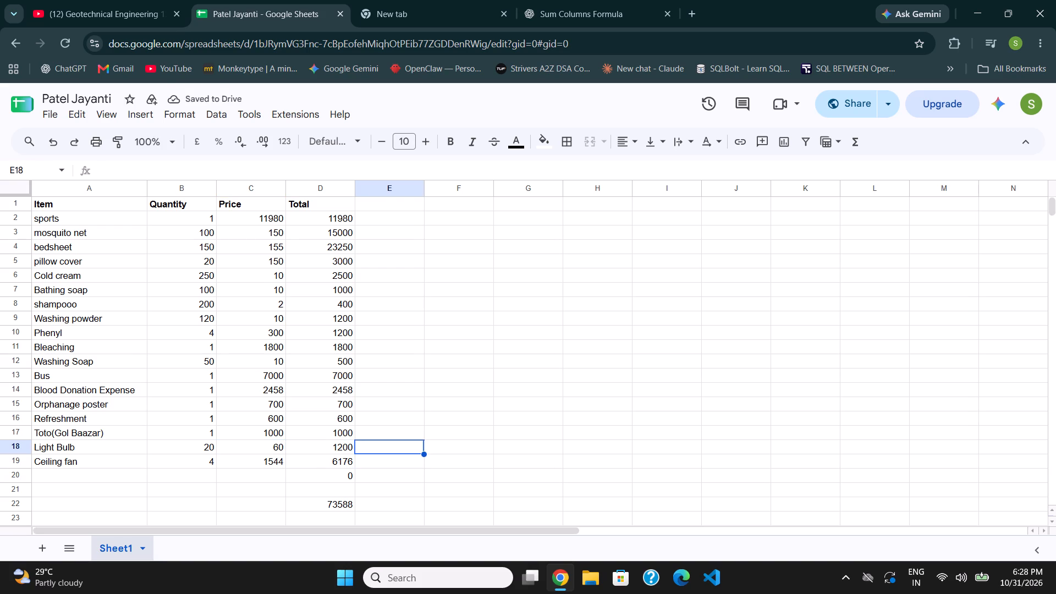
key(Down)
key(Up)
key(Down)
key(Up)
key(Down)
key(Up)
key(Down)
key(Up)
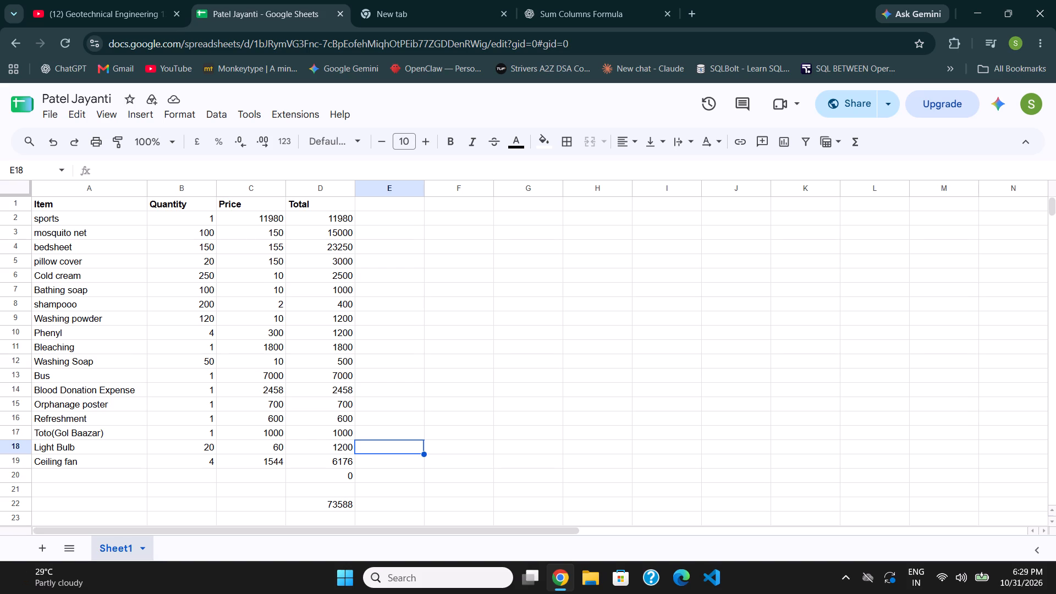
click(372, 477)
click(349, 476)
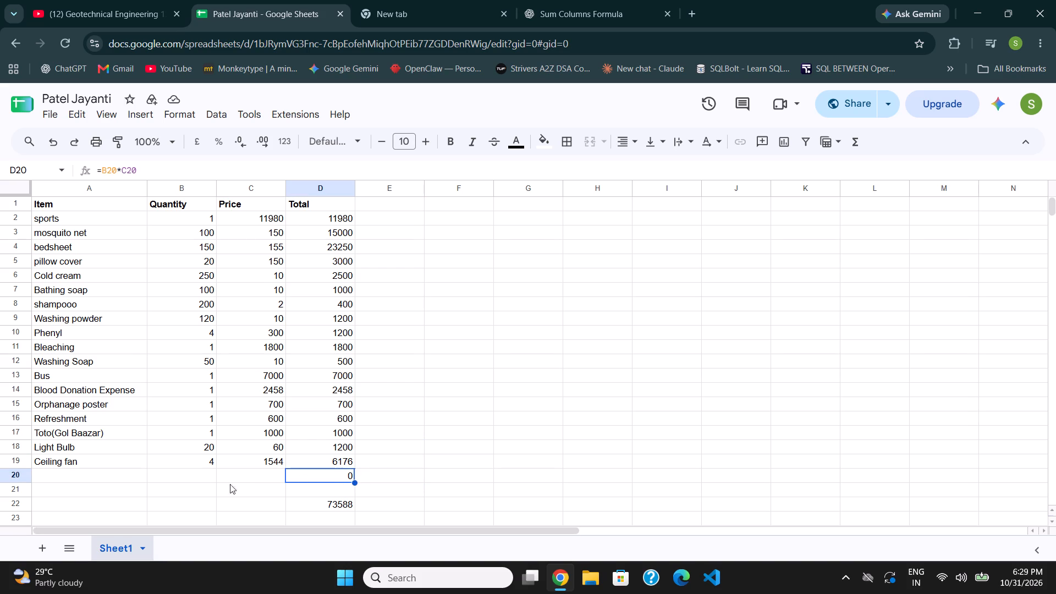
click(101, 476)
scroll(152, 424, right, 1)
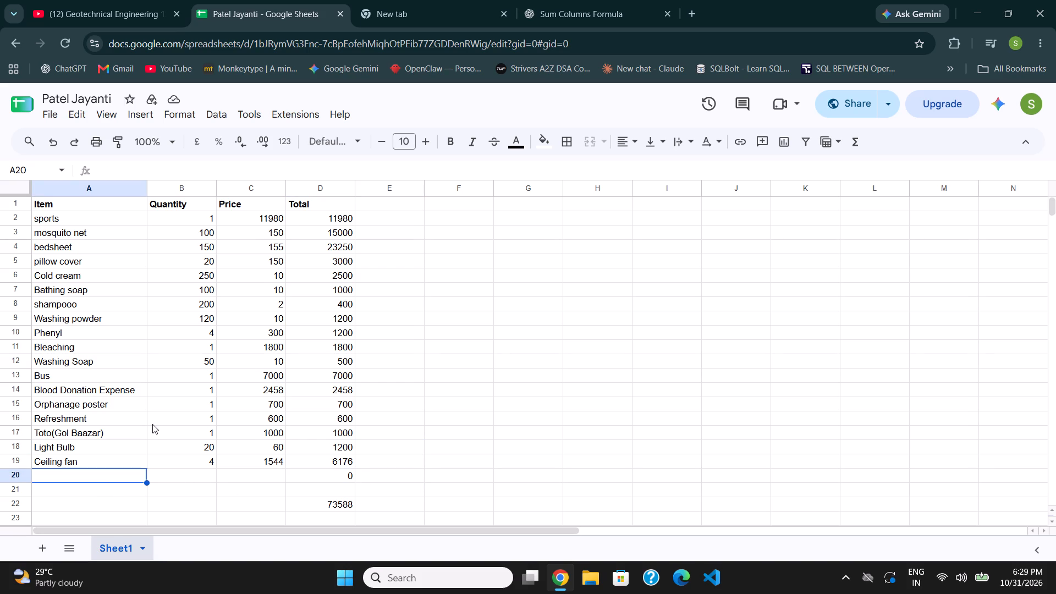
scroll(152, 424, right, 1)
Review the Quantity and Price entries row by row, from sports down to shampooo.
click(211, 219)
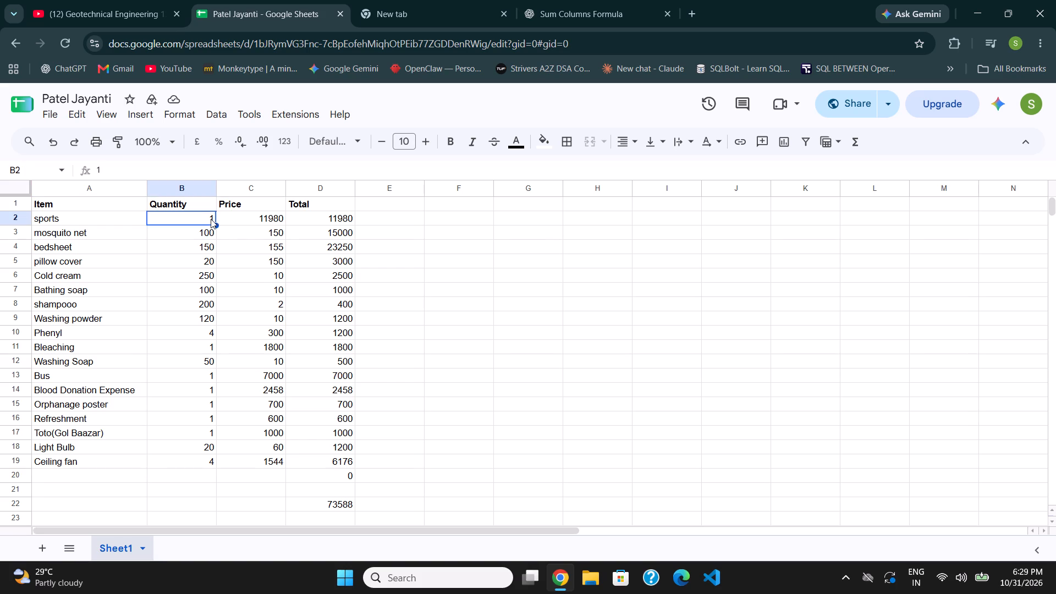
click(239, 217)
click(201, 224)
click(201, 229)
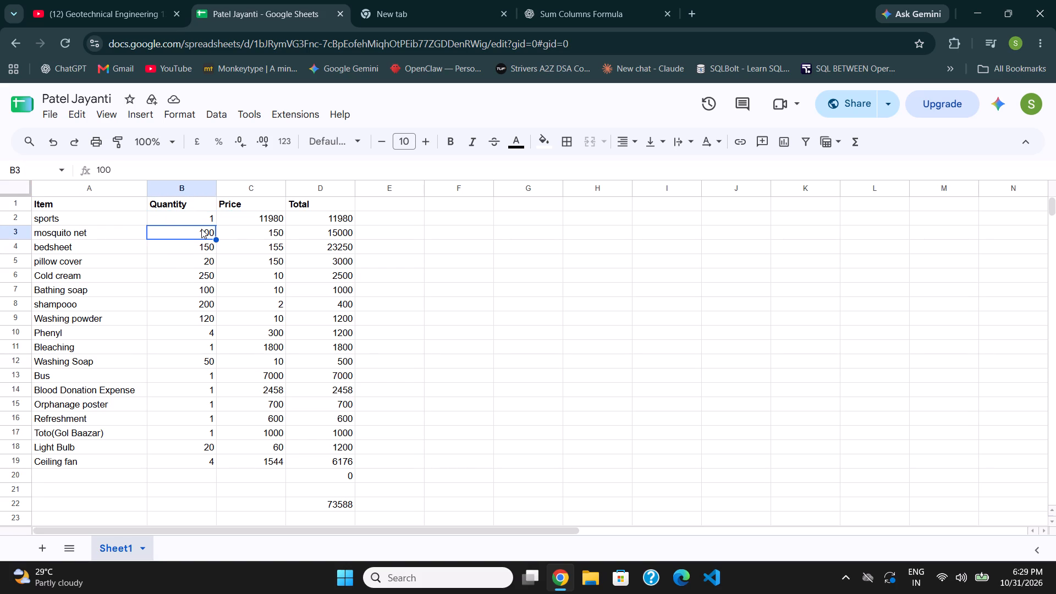
click(251, 232)
click(208, 241)
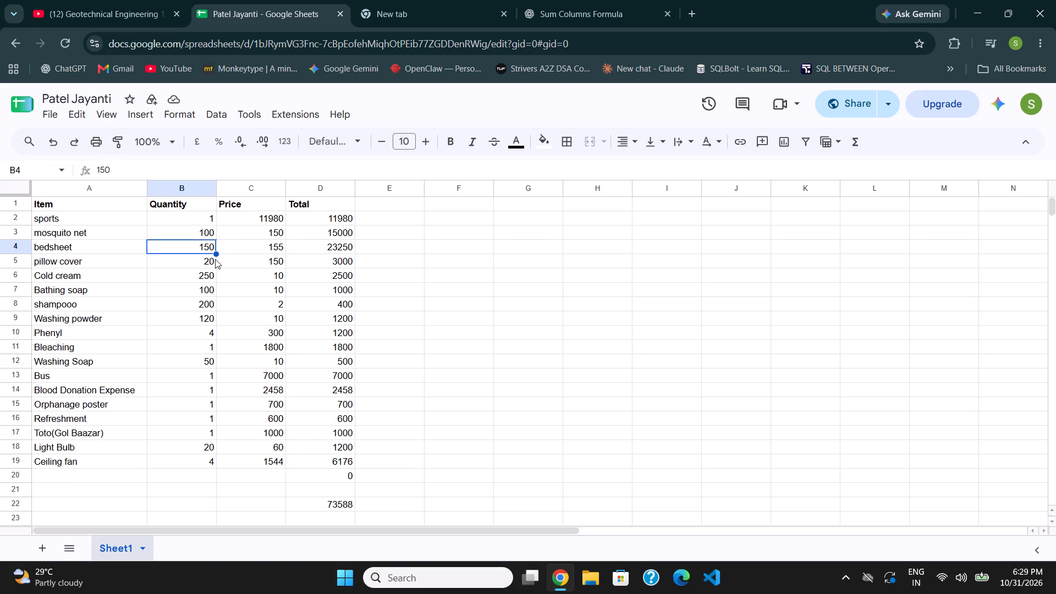
click(194, 259)
click(188, 282)
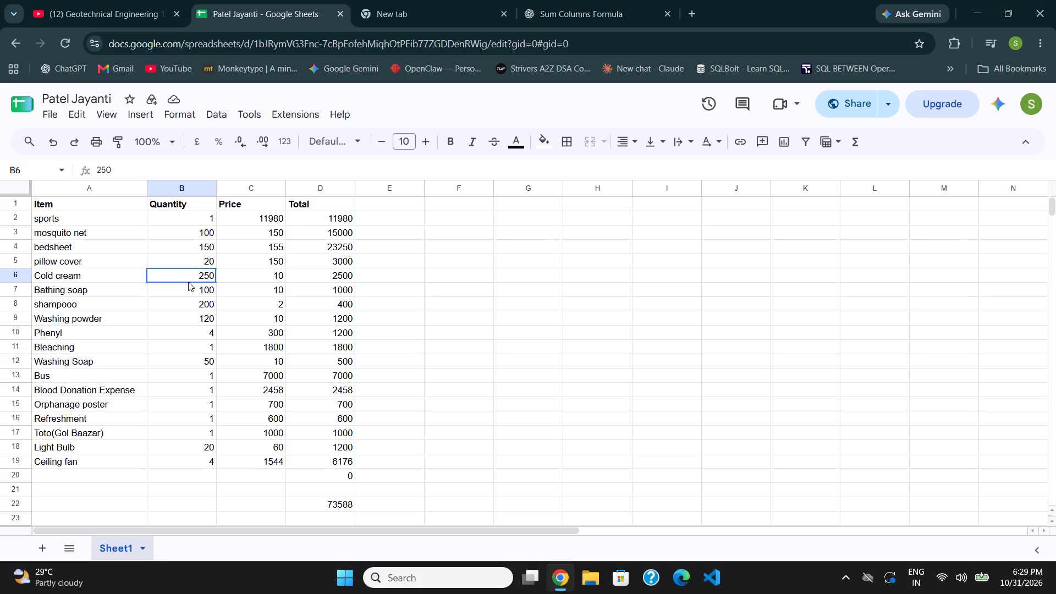
click(197, 299)
click(193, 293)
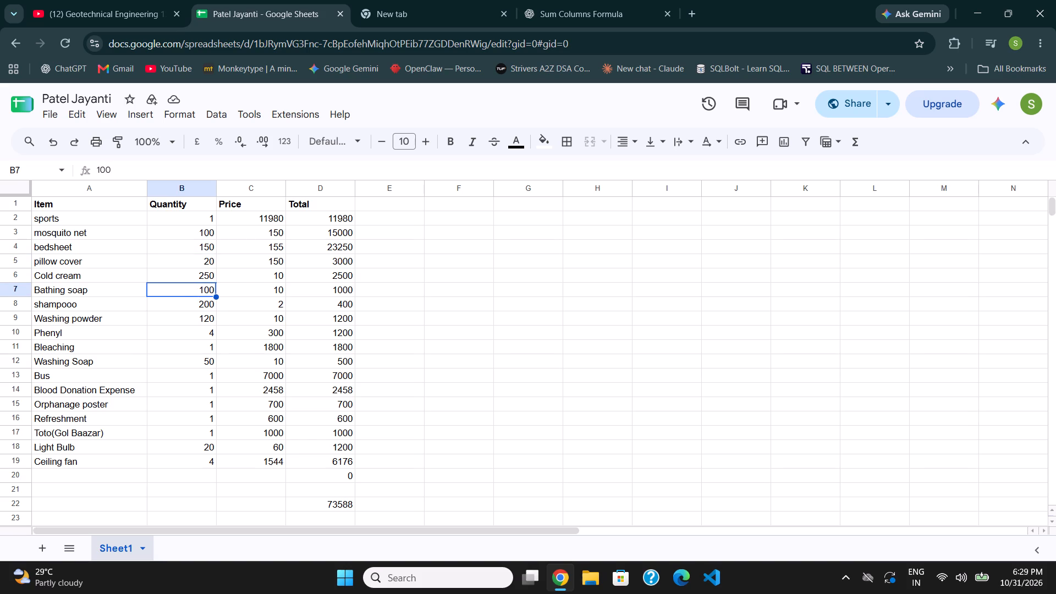
click(197, 299)
click(197, 307)
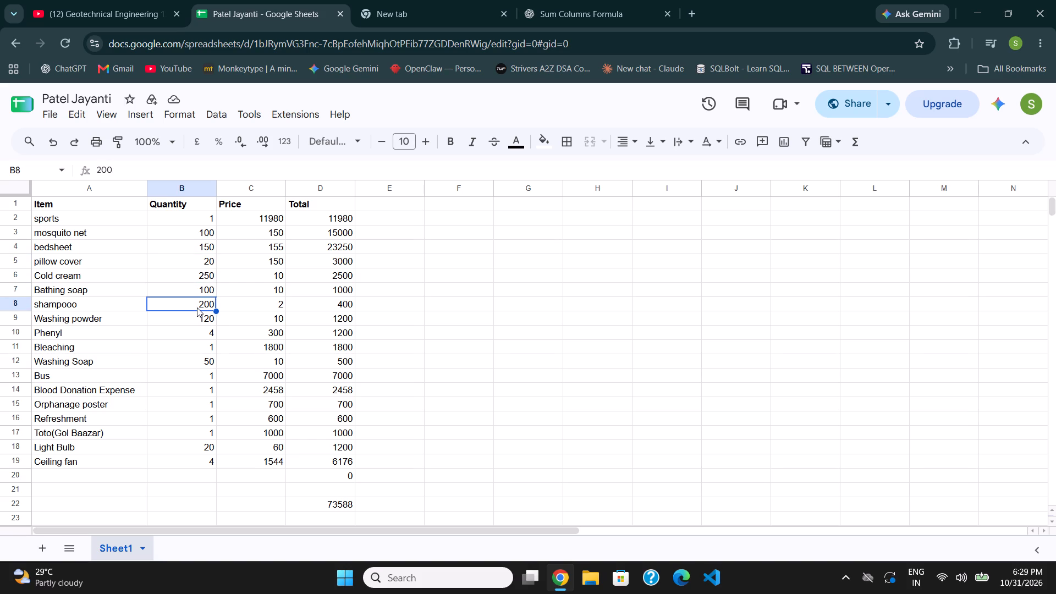
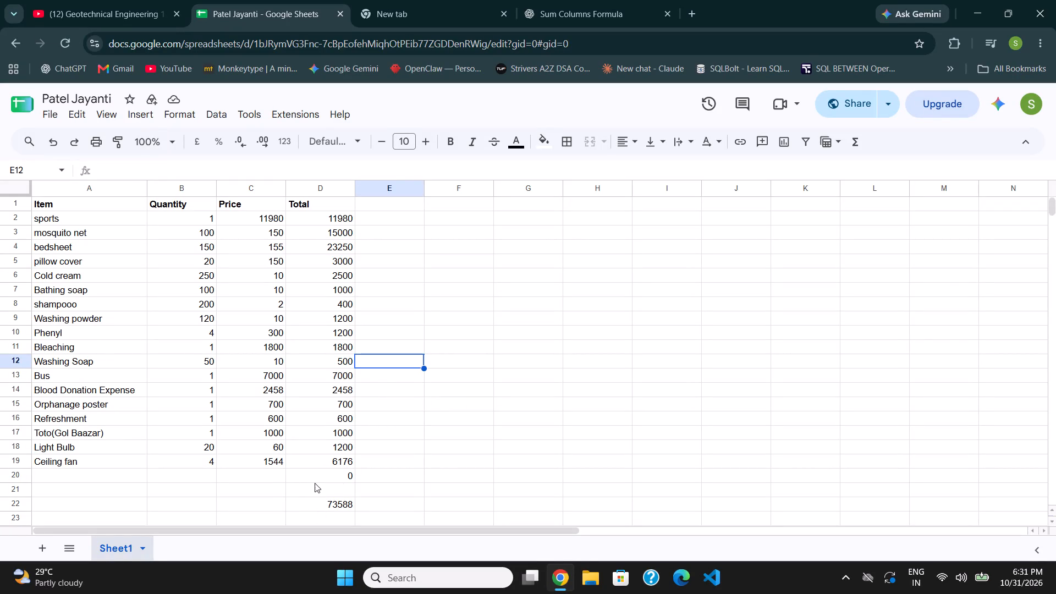
Clear the leftover Total cell in the empty row directly below Ceiling fan.
click(331, 477)
key(BackSpace)
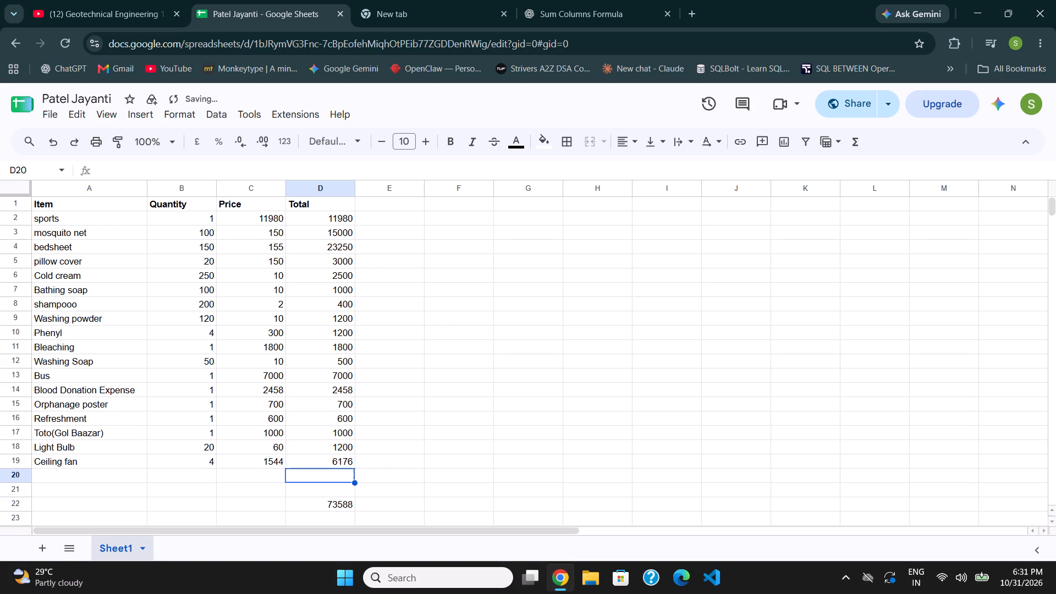
click(449, 418)
Review the Item entries row by row, from mosquito net down to Cold cream.
click(121, 236)
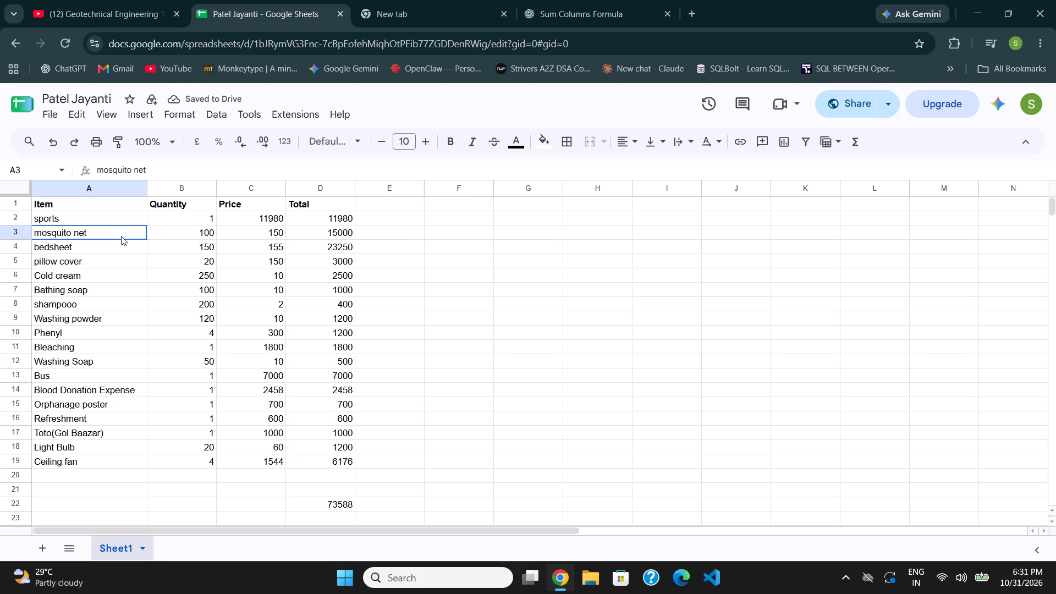
click(118, 248)
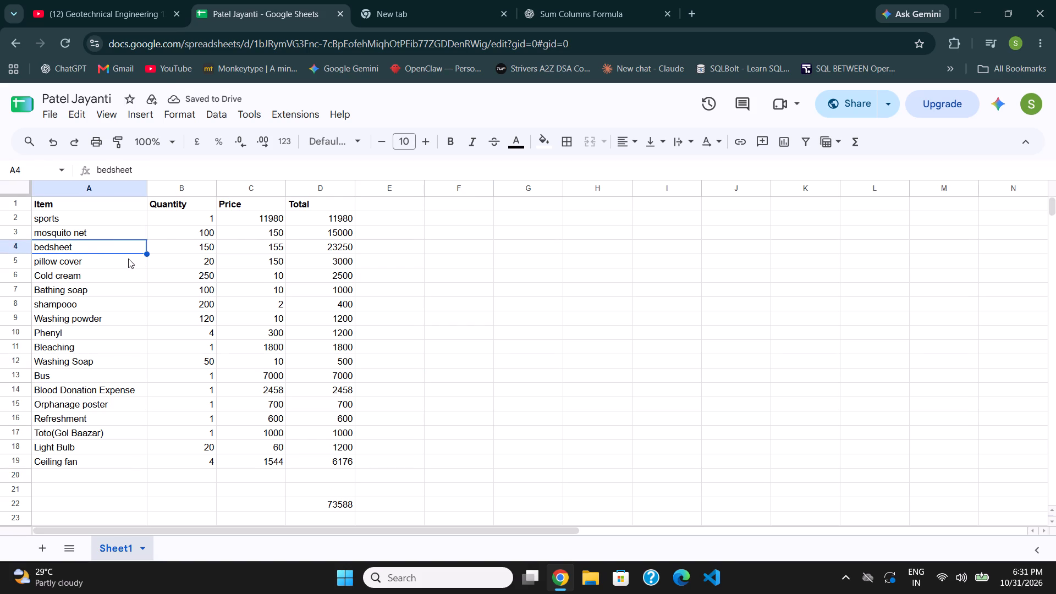
click(124, 265)
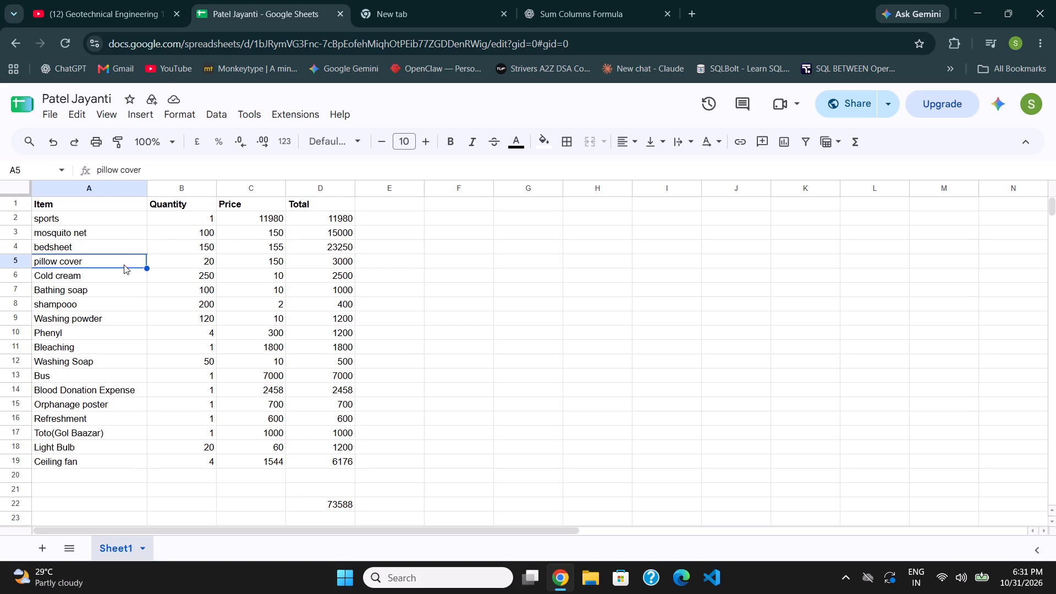
click(117, 279)
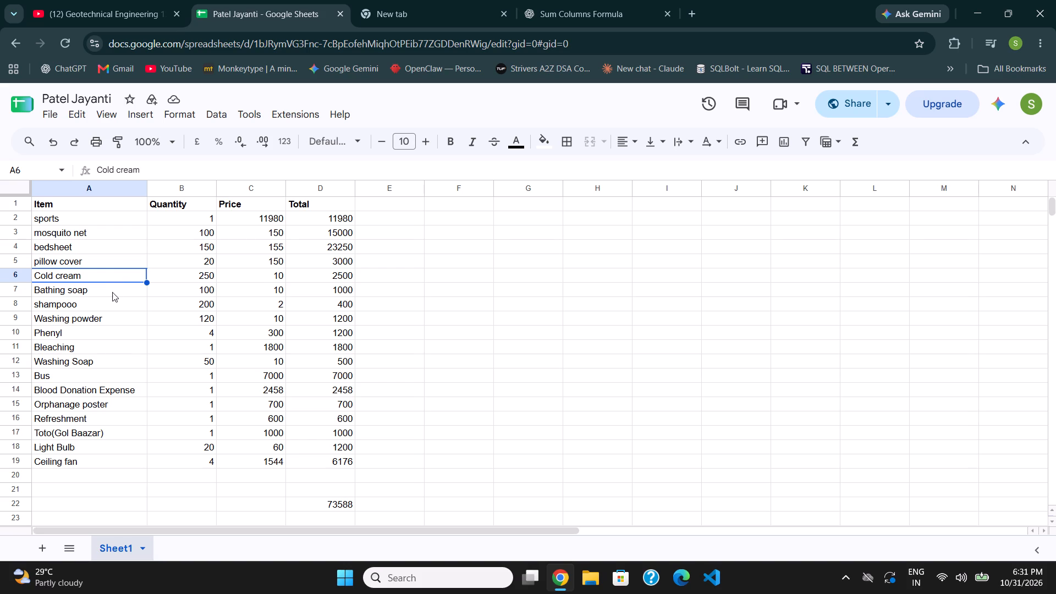
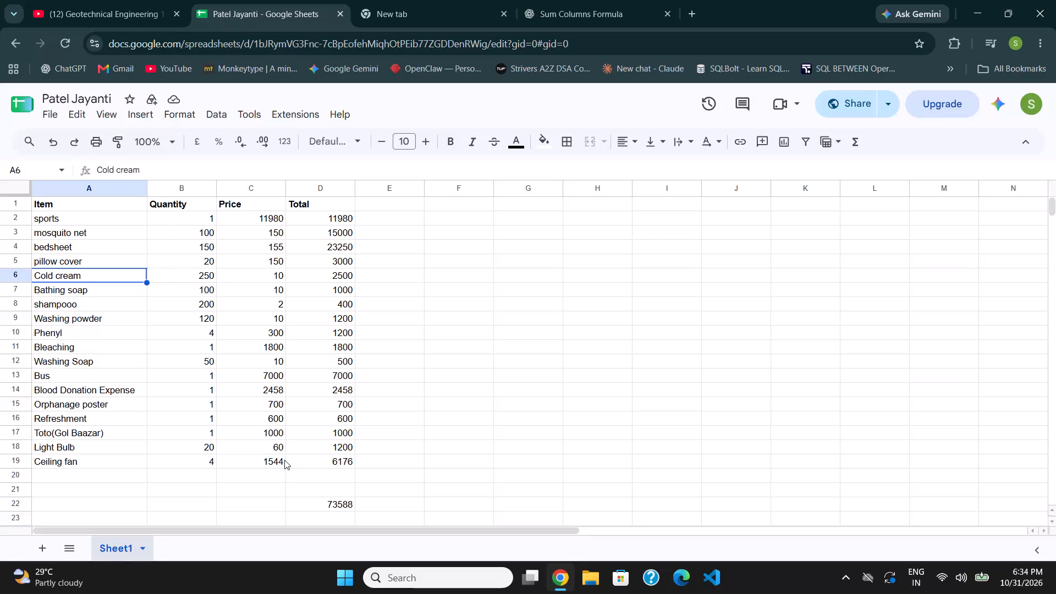
Review the quantities and prices of Toto(Gol Baazar), Light Bulb and Ceiling fan, and check the grand total formula.
click(358, 475)
scroll(279, 424, right, 1)
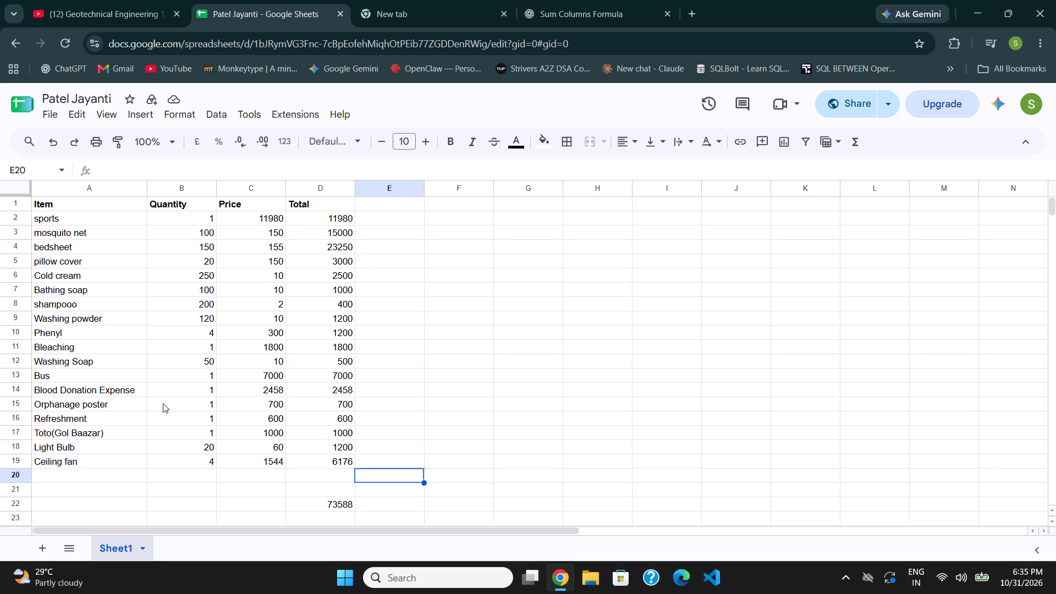
click(118, 431)
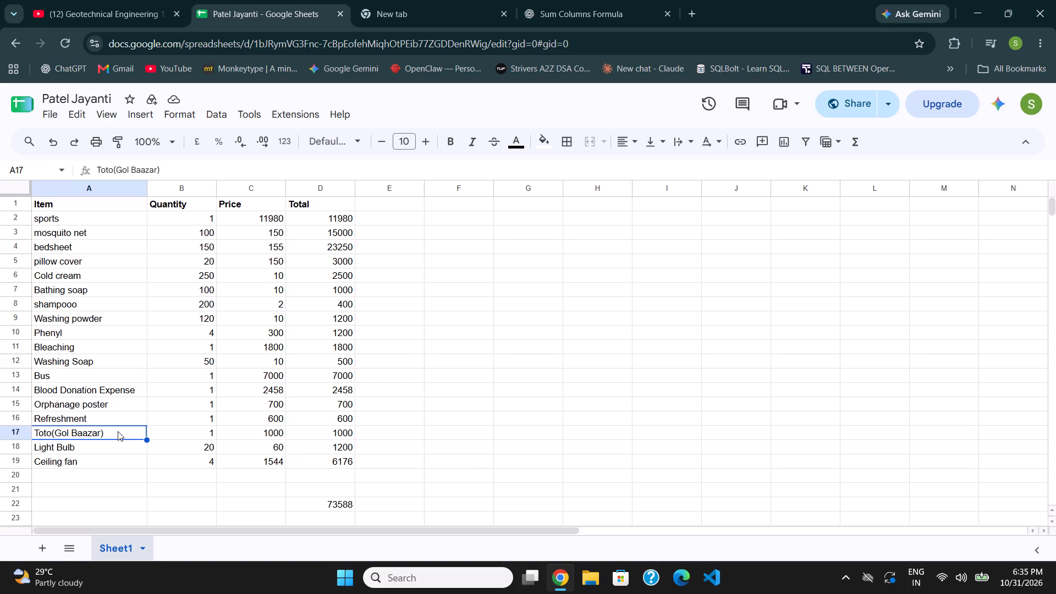
click(166, 438)
click(249, 440)
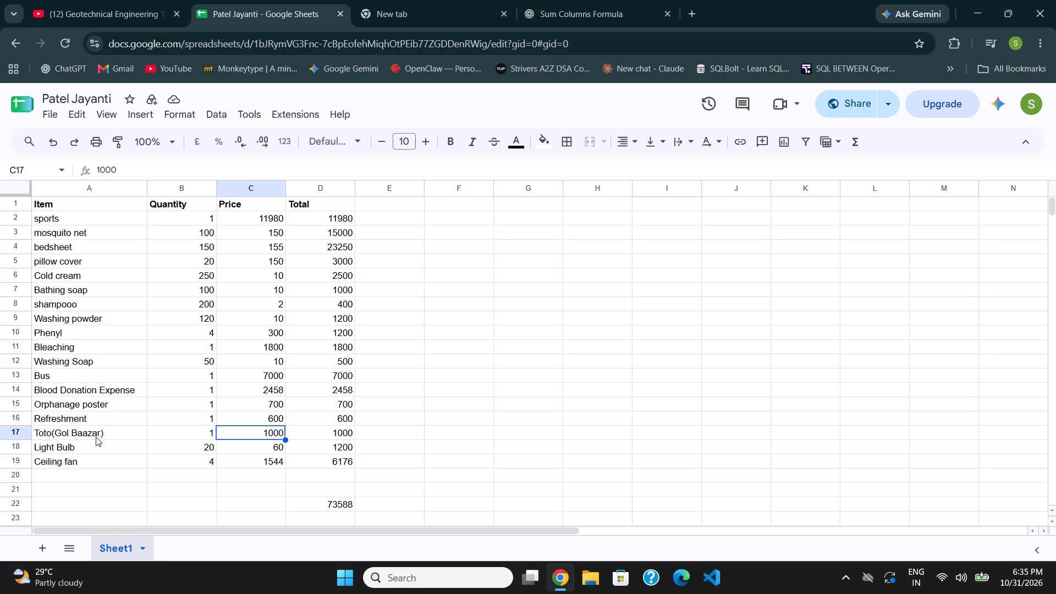
click(91, 451)
click(180, 450)
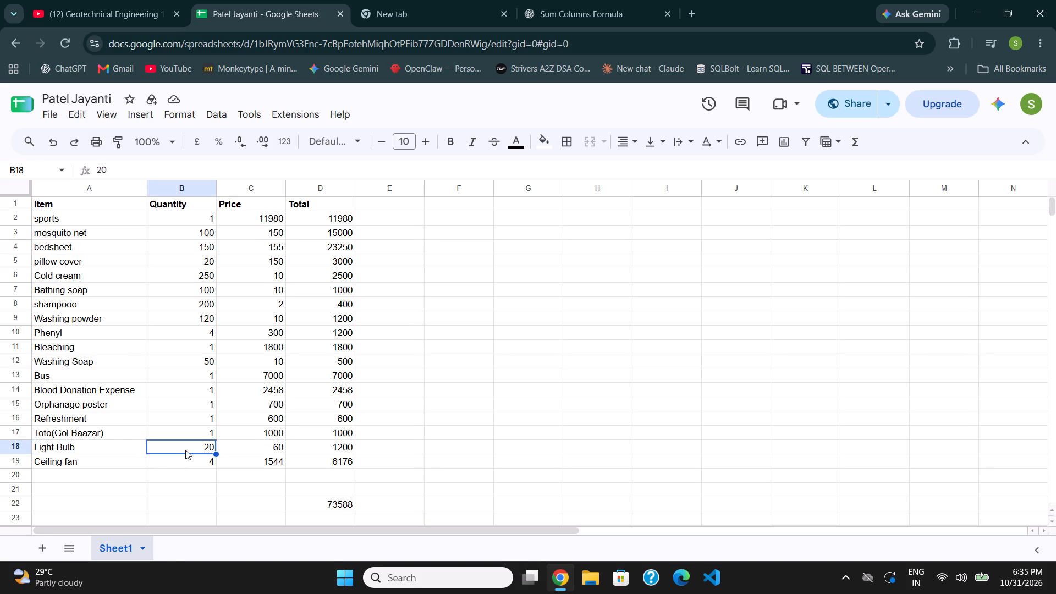
click(238, 450)
click(194, 465)
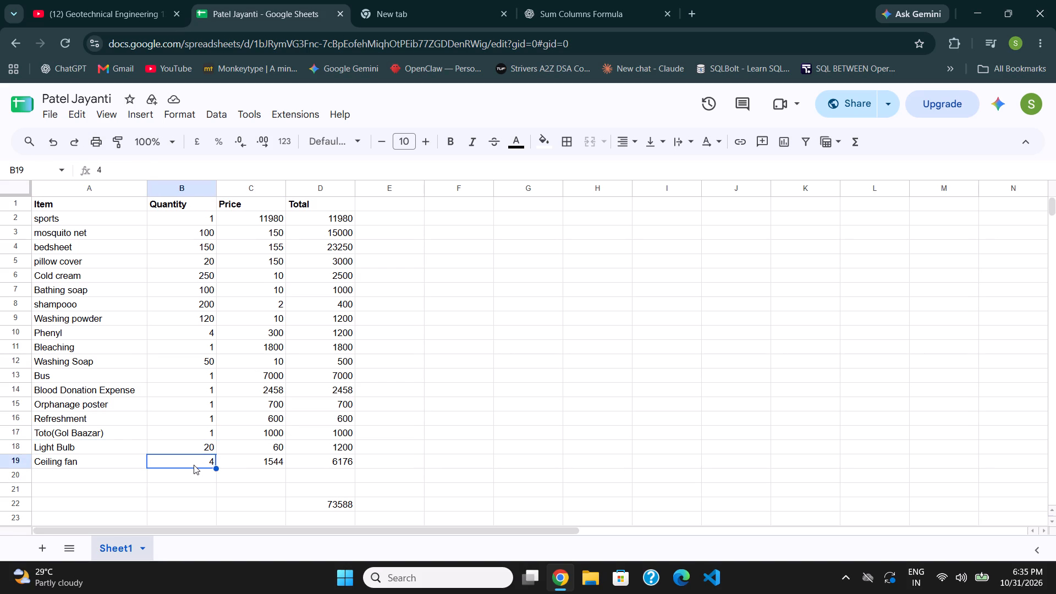
click(235, 469)
click(202, 465)
click(241, 467)
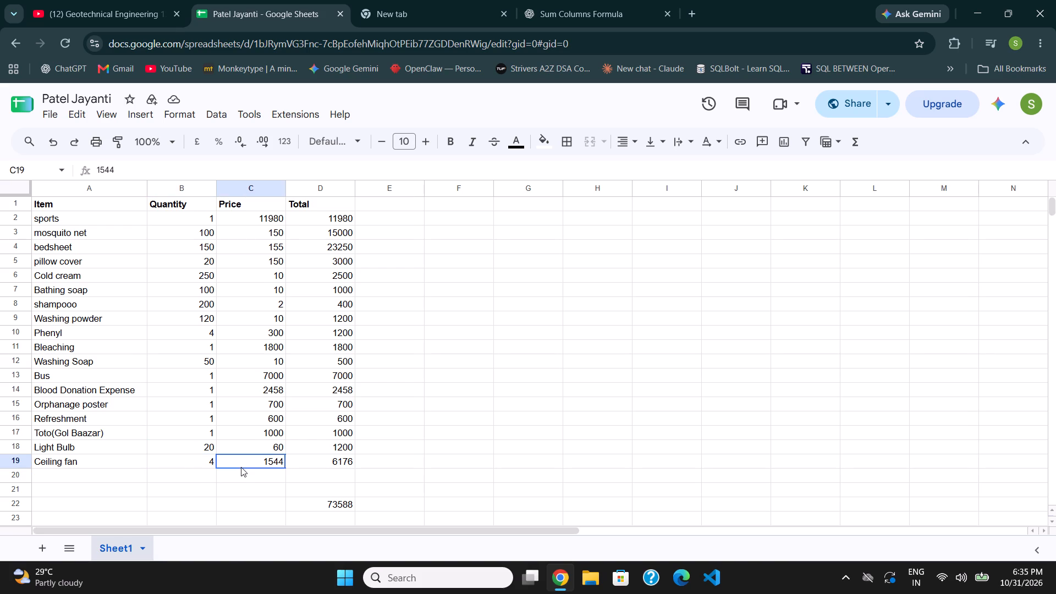
click(199, 468)
click(222, 480)
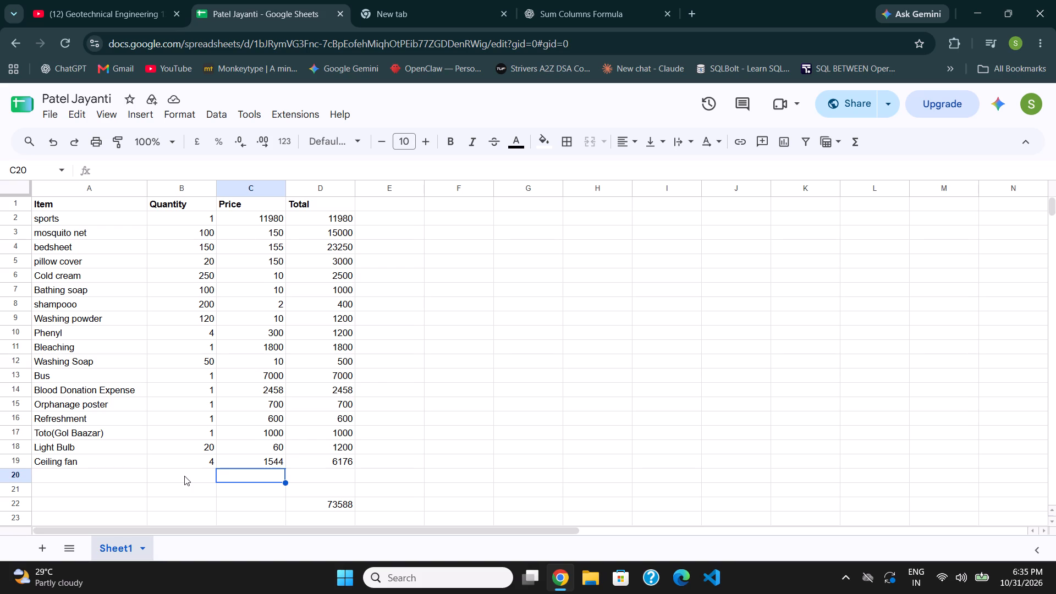
scroll(389, 378, up, 7)
scroll(457, 381, up, 1)
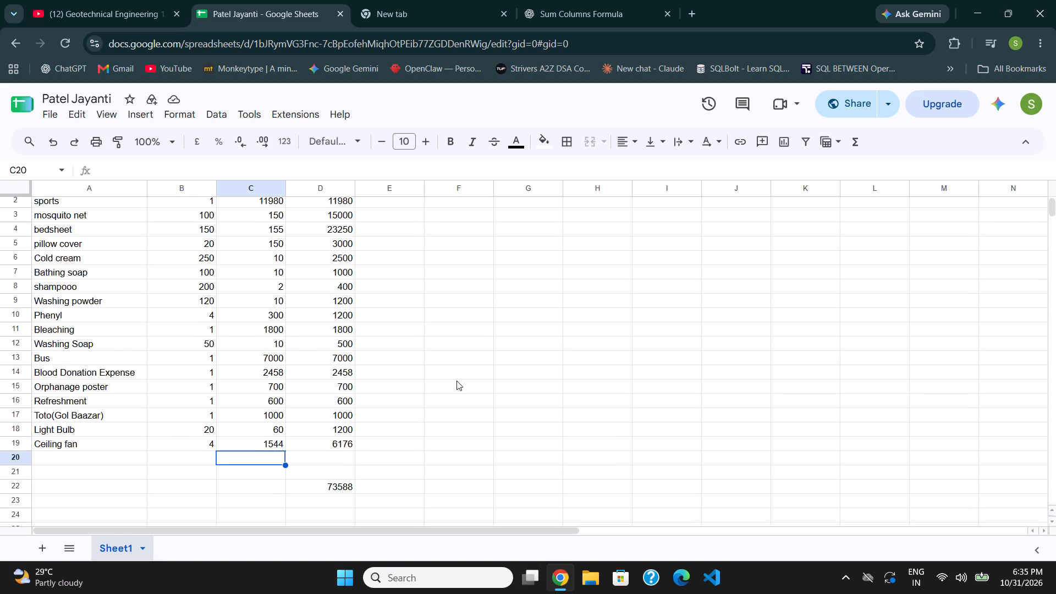
scroll(457, 381, up, 2)
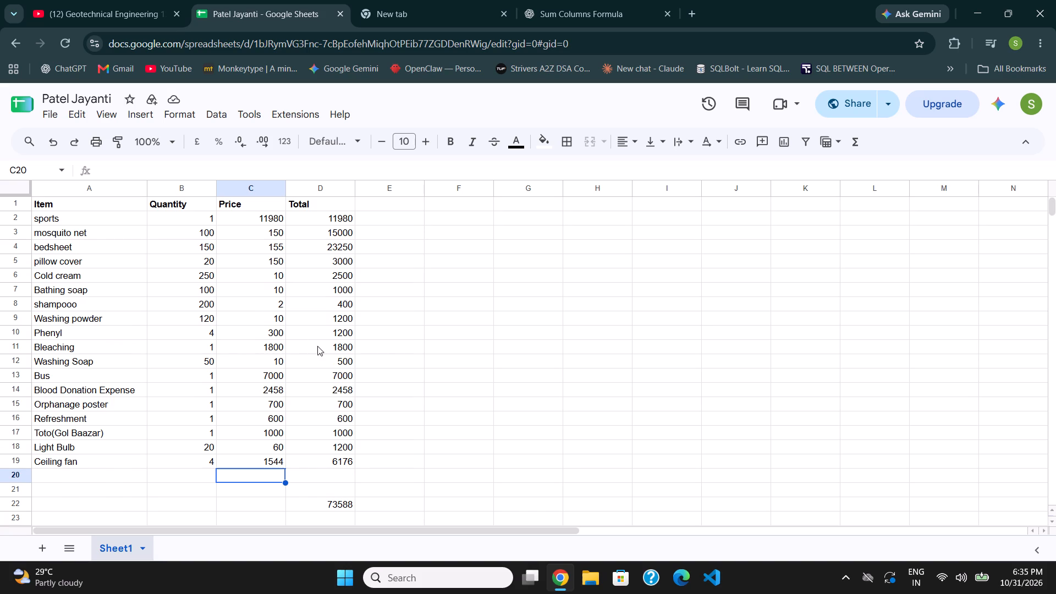
click(328, 504)
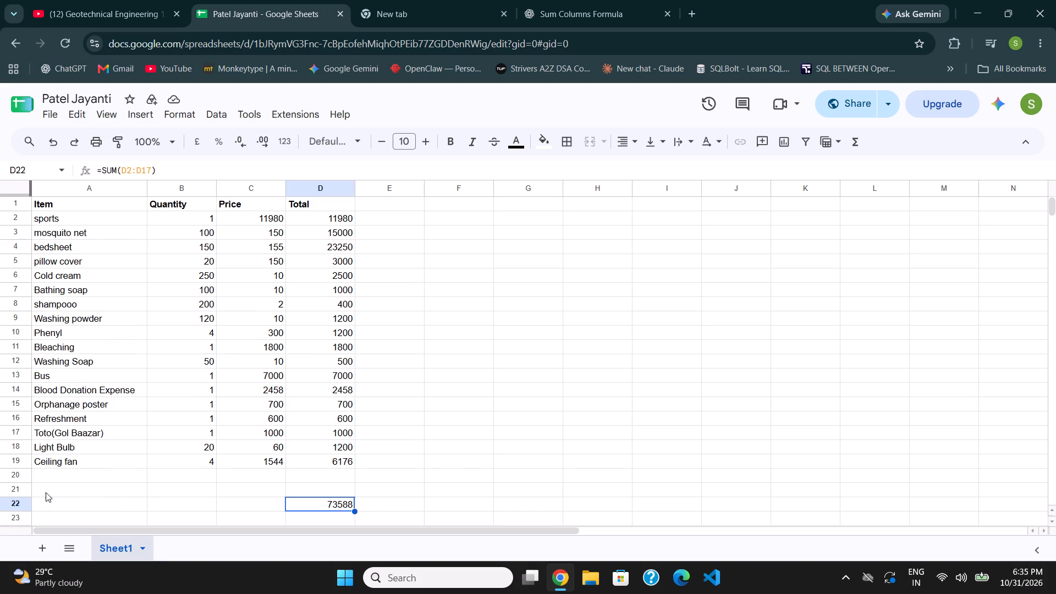
Add the items chocolates, soyabean and medicines in the three rows directly below Ceiling fan.
click(55, 480)
text(chocolates)
key(Down)
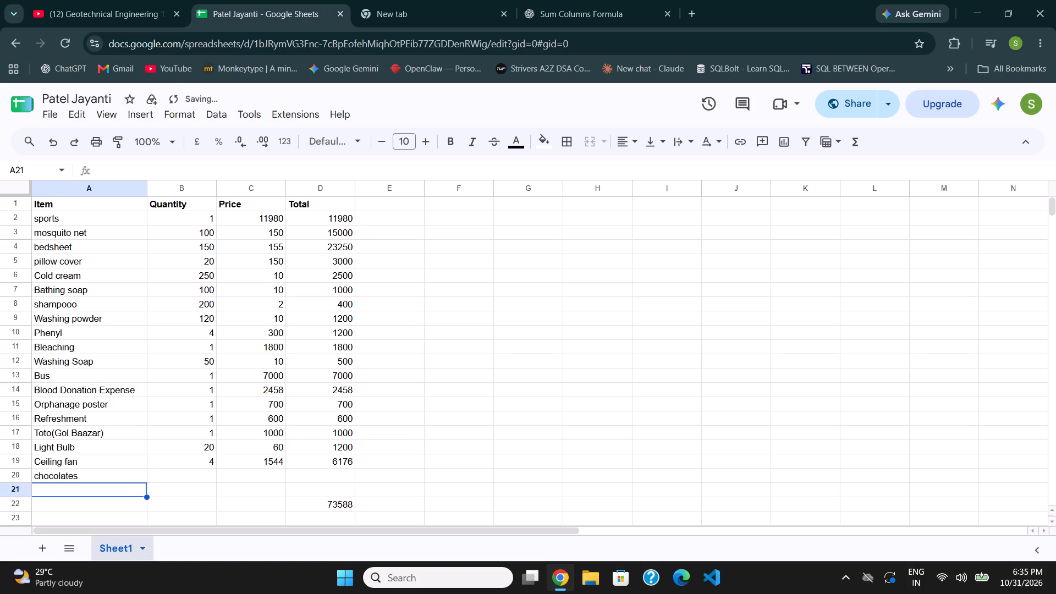
text(soyabean)
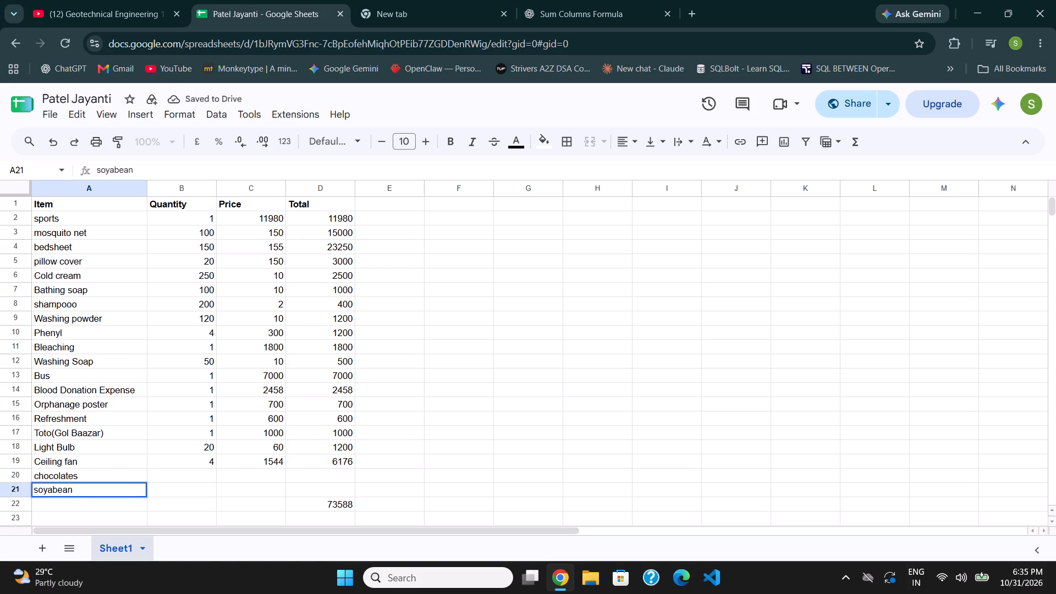
key(Down)
text(medicines)
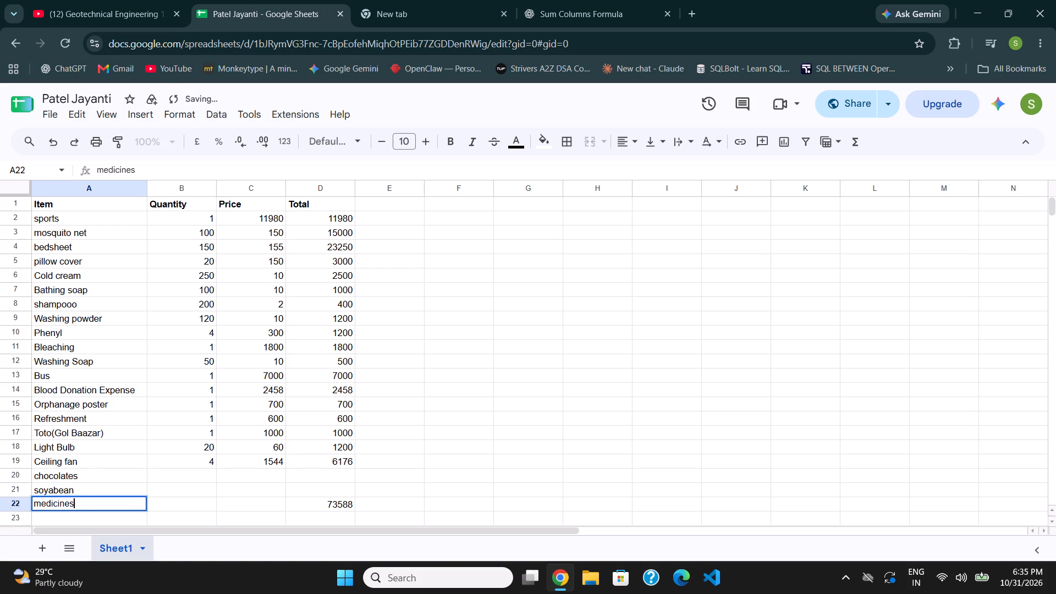
right_click(25, 504)
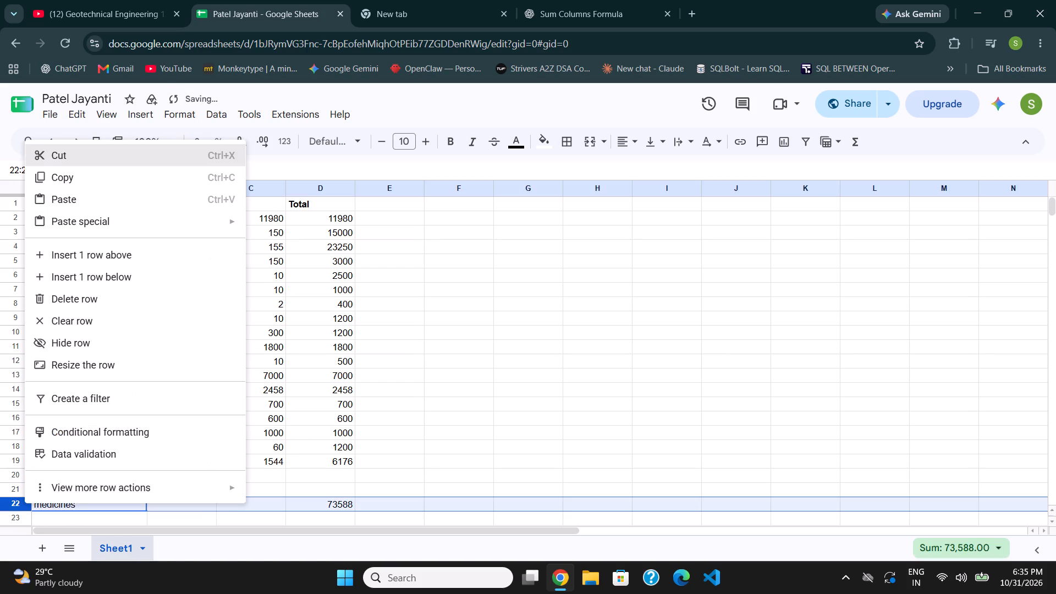
click(232, 504)
Move the grand total formula out of the medicines row into the Total cell directly below, D23.
scroll(232, 504, down, 1)
click(346, 445)
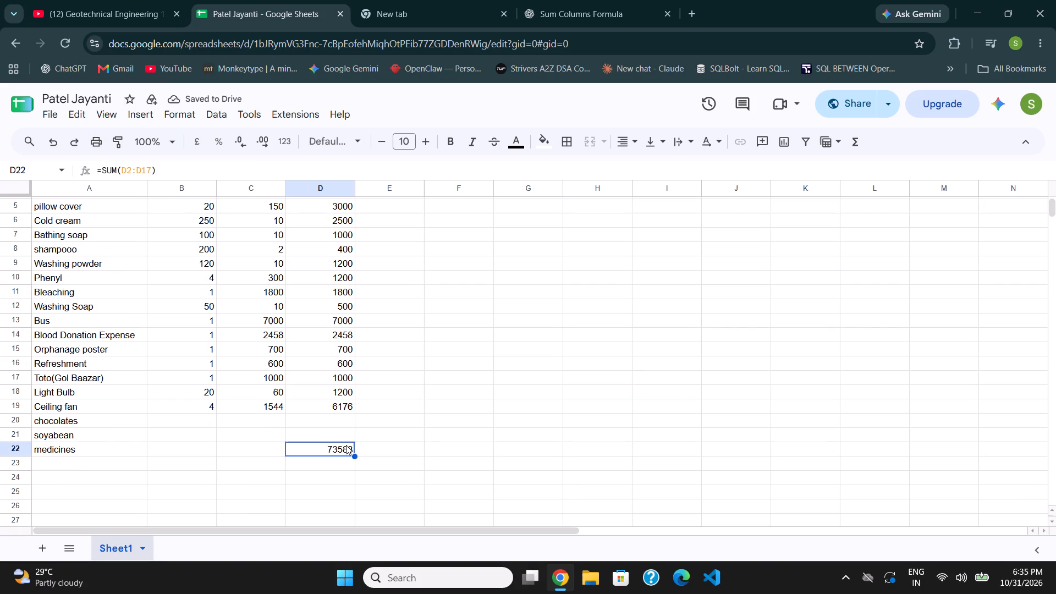
key(ctrl+x)
click(334, 461)
key(ctrl+v)
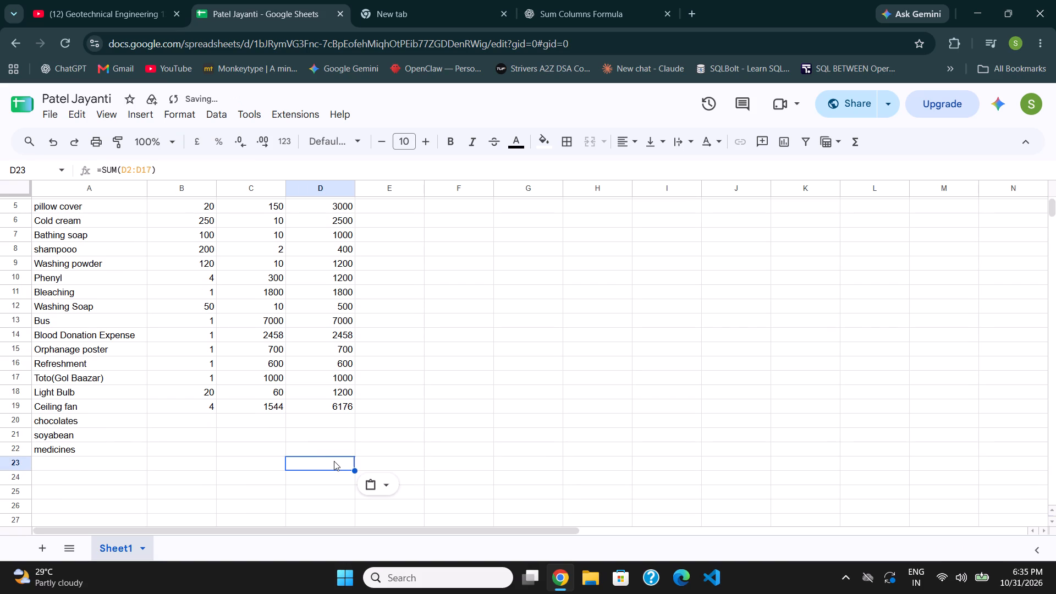
click(409, 465)
click(343, 465)
click(391, 453)
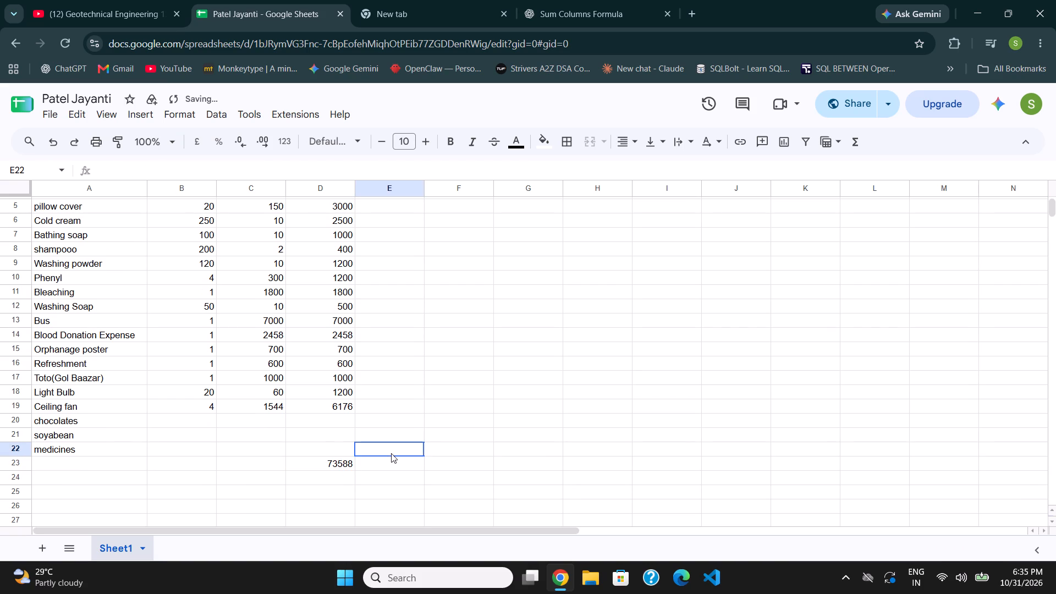
click(394, 460)
click(335, 463)
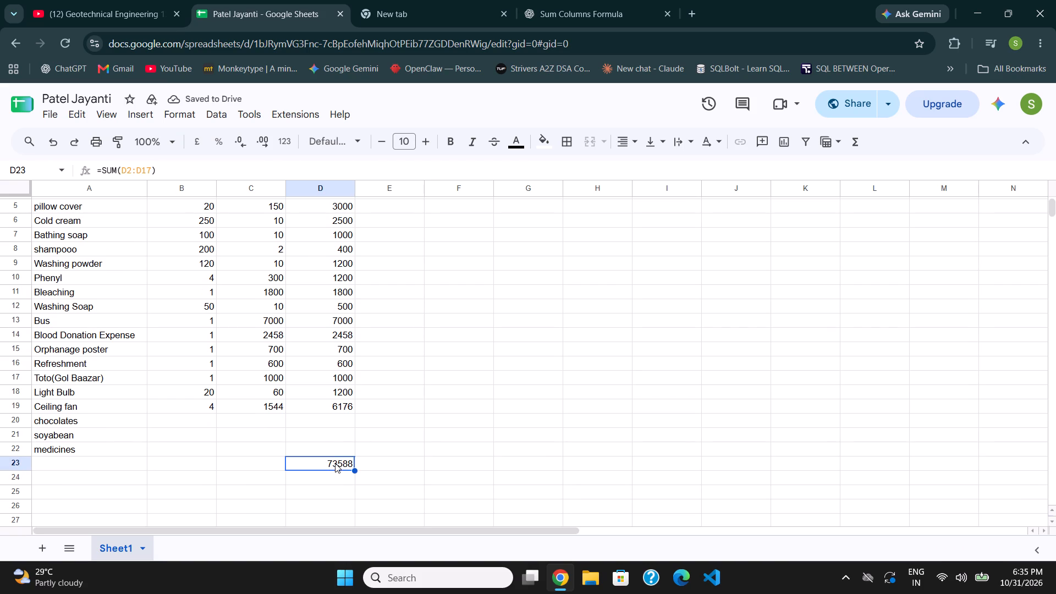
Extend the grand total formula in D23 to =SUM(D2:D22) so it covers the new item rows.
click(334, 450)
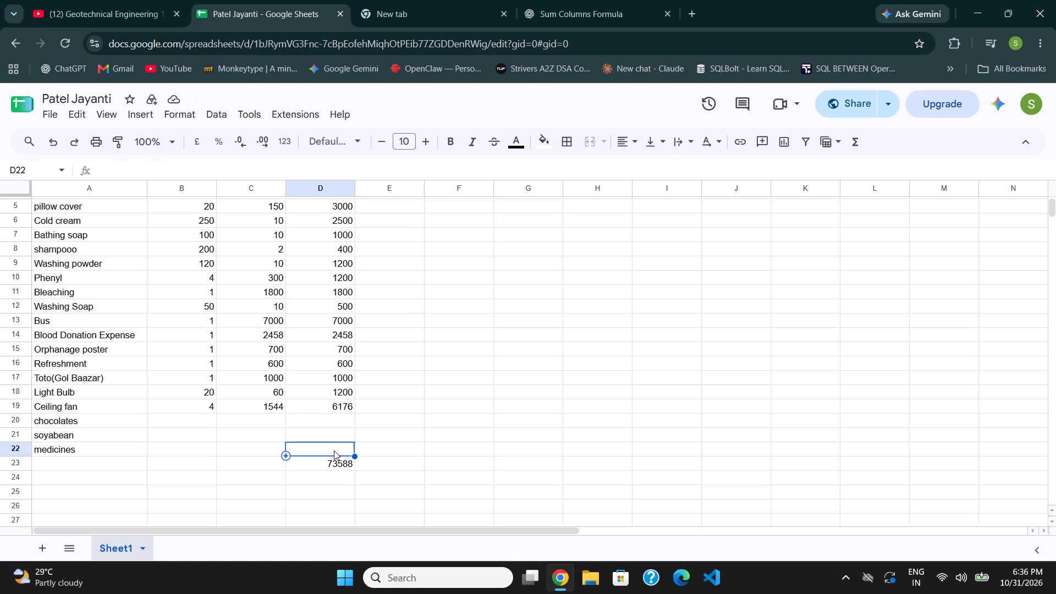
click(140, 166)
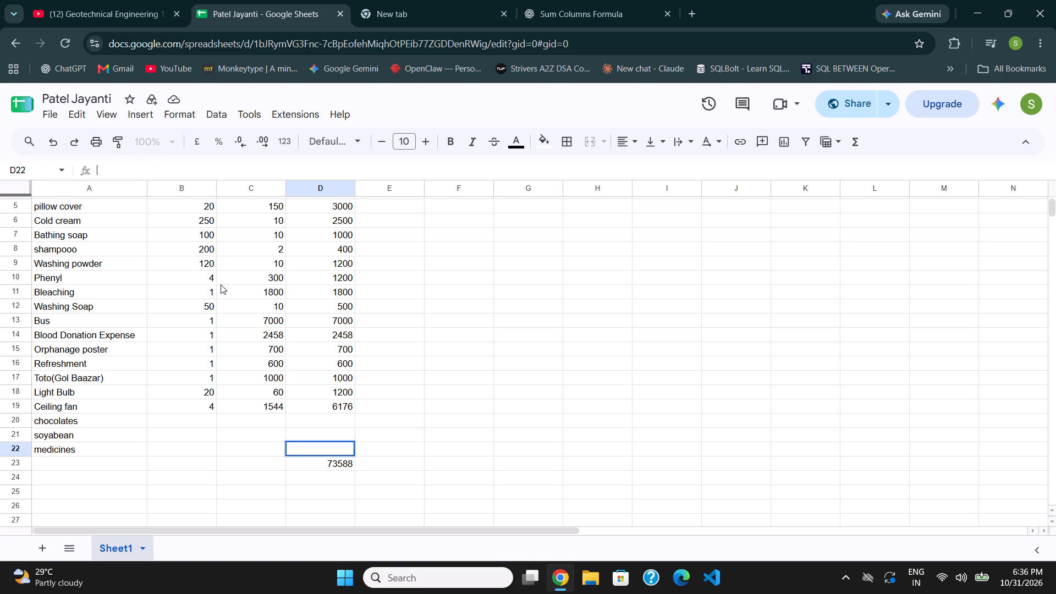
click(316, 463)
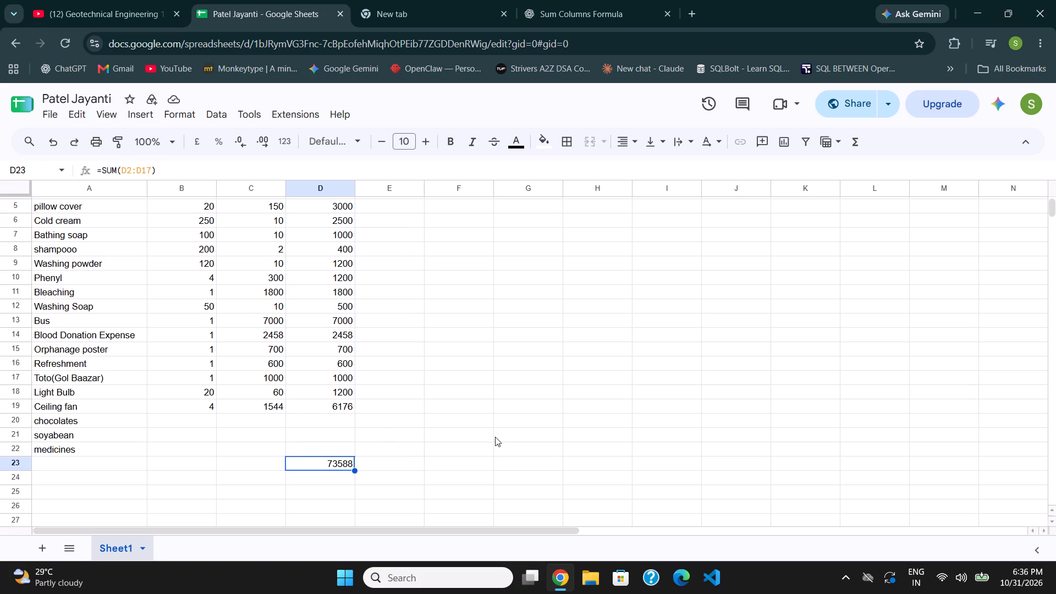
click(151, 171)
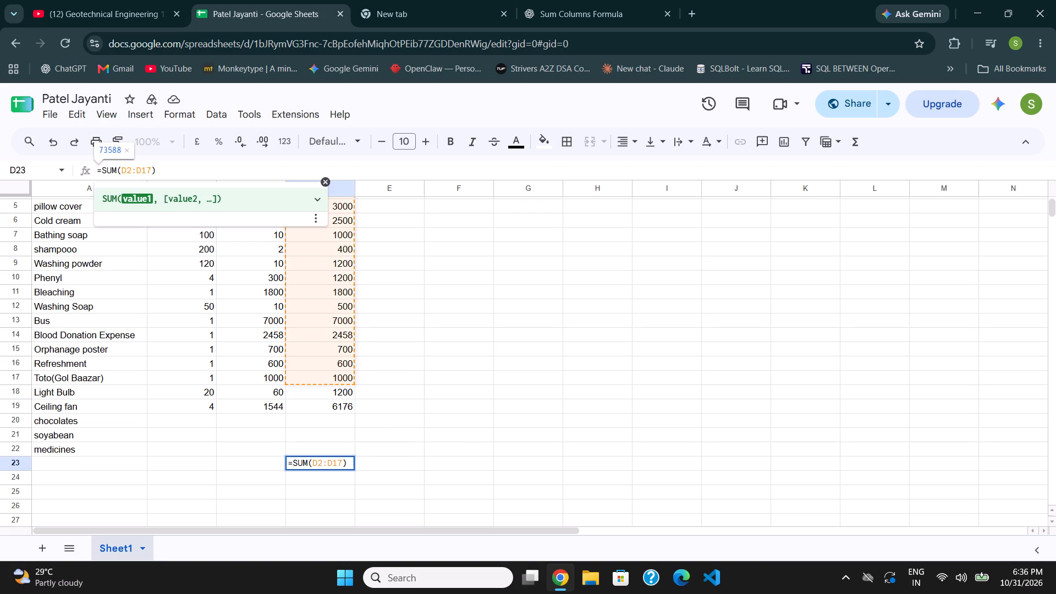
key(BackSpace)
key(BackSpace)
text(19)
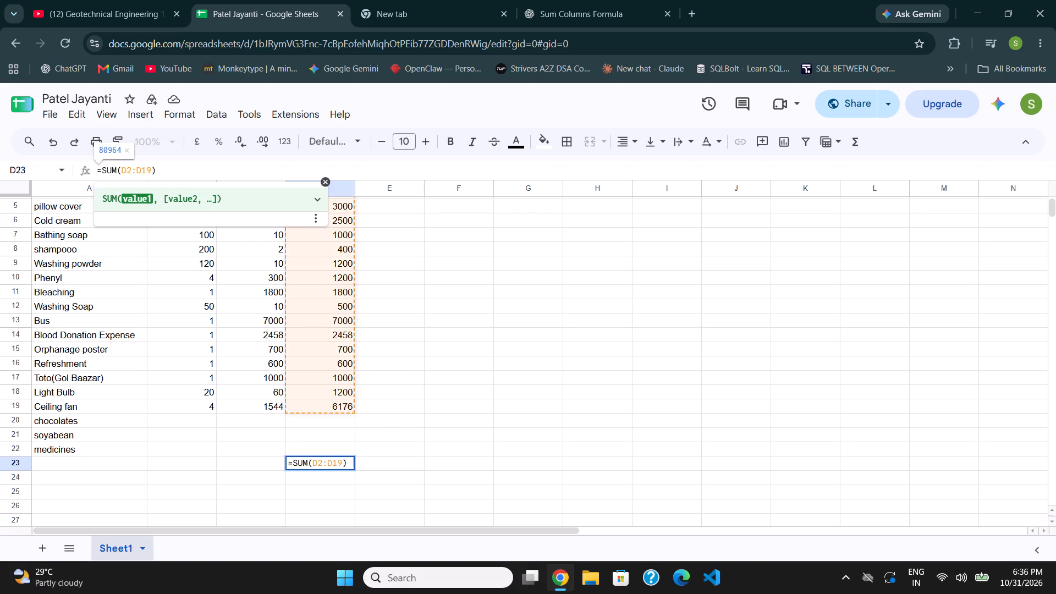
key(BackSpace)
key(BackSpace)
text(22)
click(459, 327)
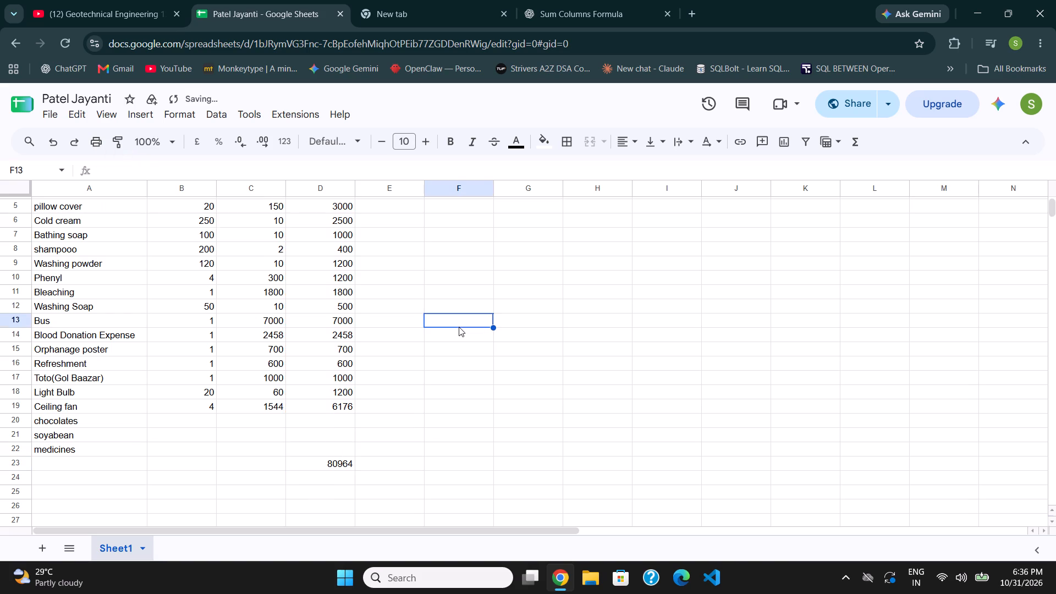
Insert one empty row above the grand total row.
click(334, 458)
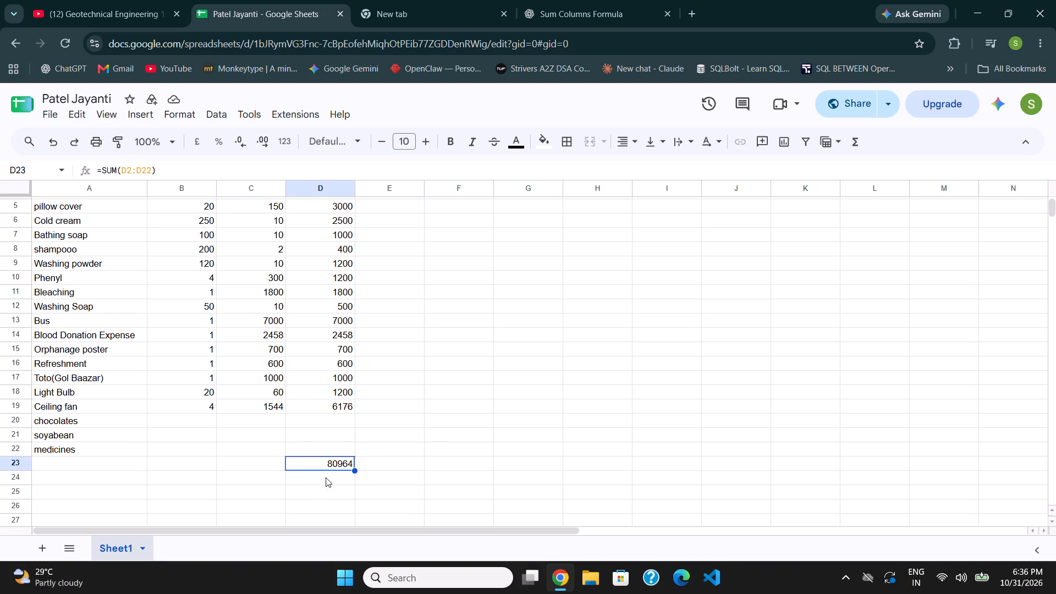
right_click(22, 457)
click(19, 465)
right_click(19, 465)
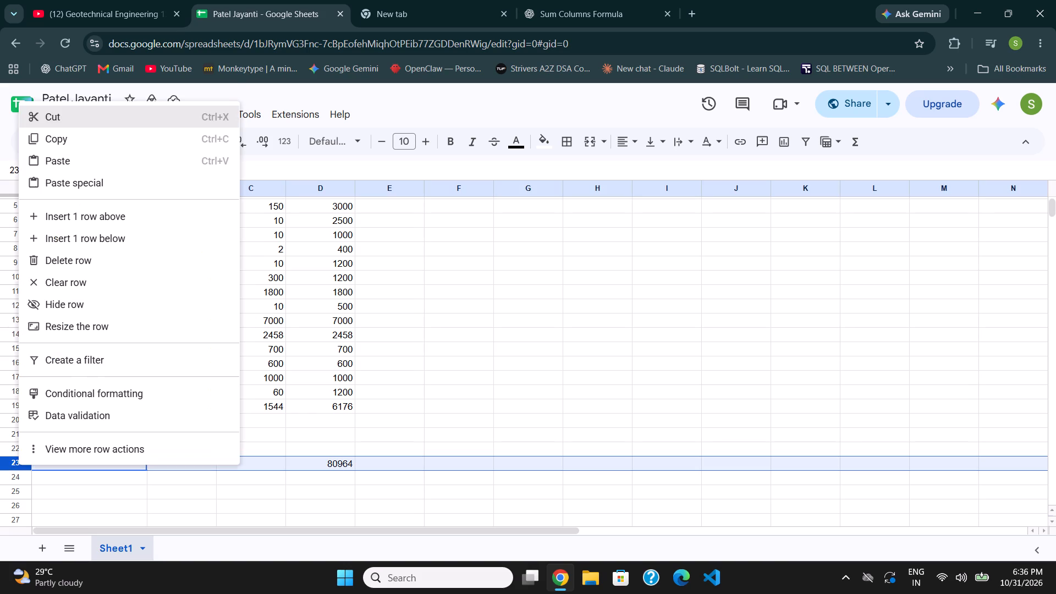
click(94, 225)
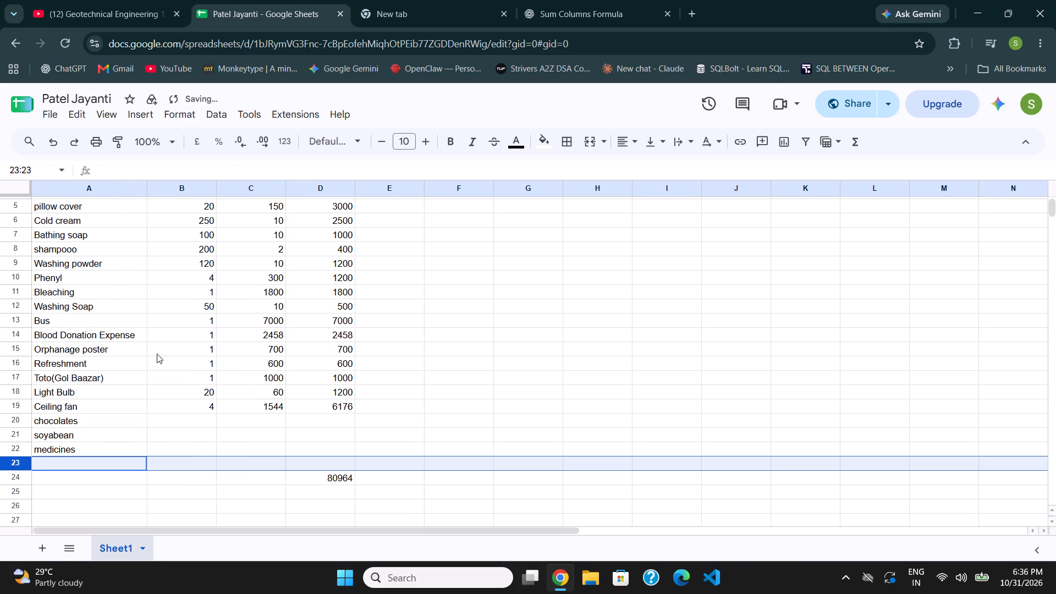
Enter a quantity of 300 and a price of 10 for chocolates.
click(258, 413)
click(129, 426)
click(173, 428)
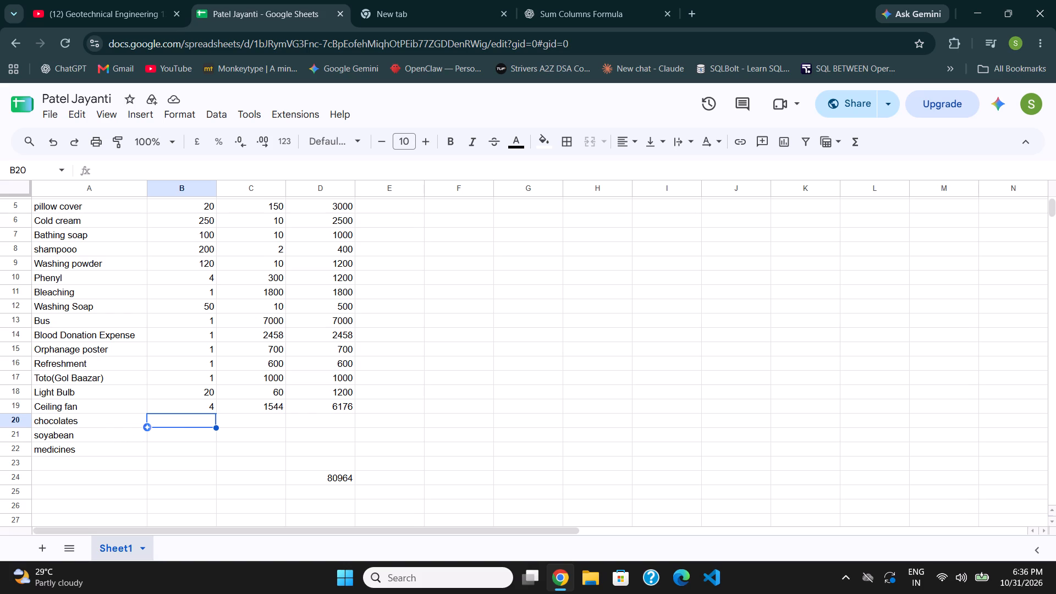
text(300)
key(Right)
text(10)
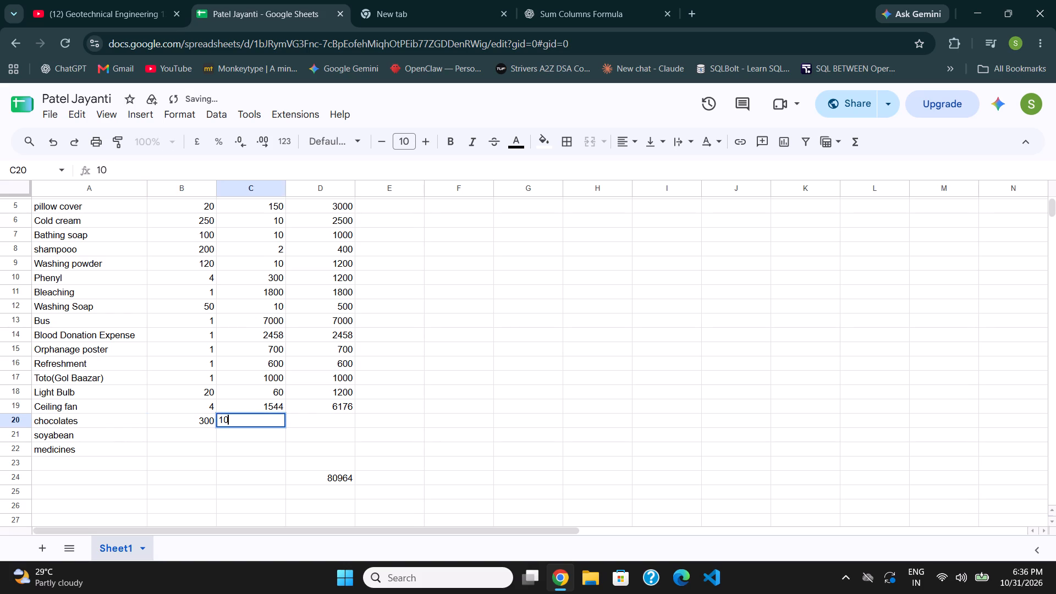
key(Right)
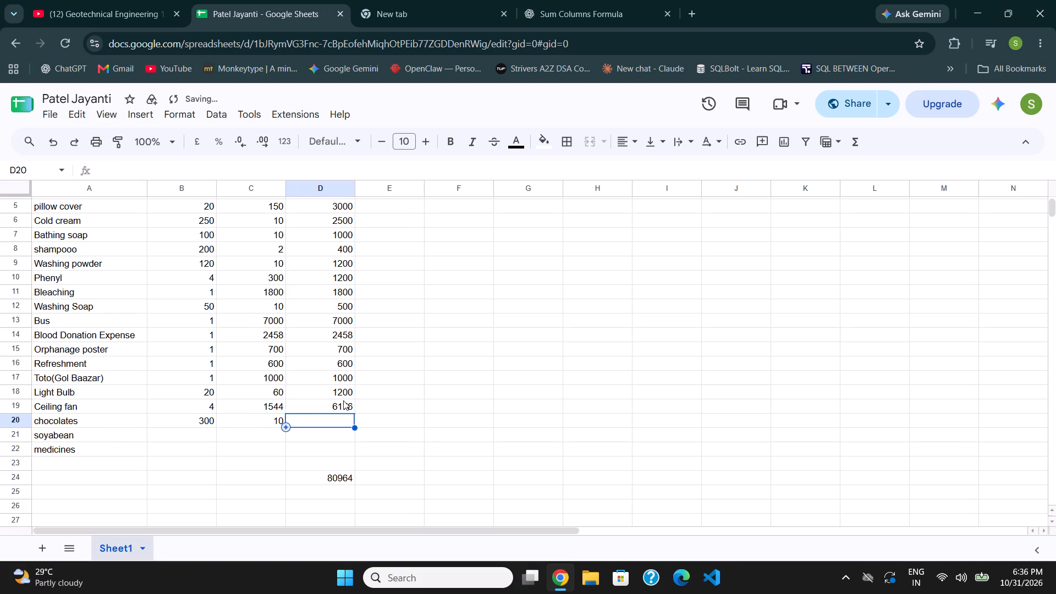
Fill the Ceiling fan row's Total formula down through the chocolates, soyabean and medicines rows.
click(343, 400)
click(345, 405)
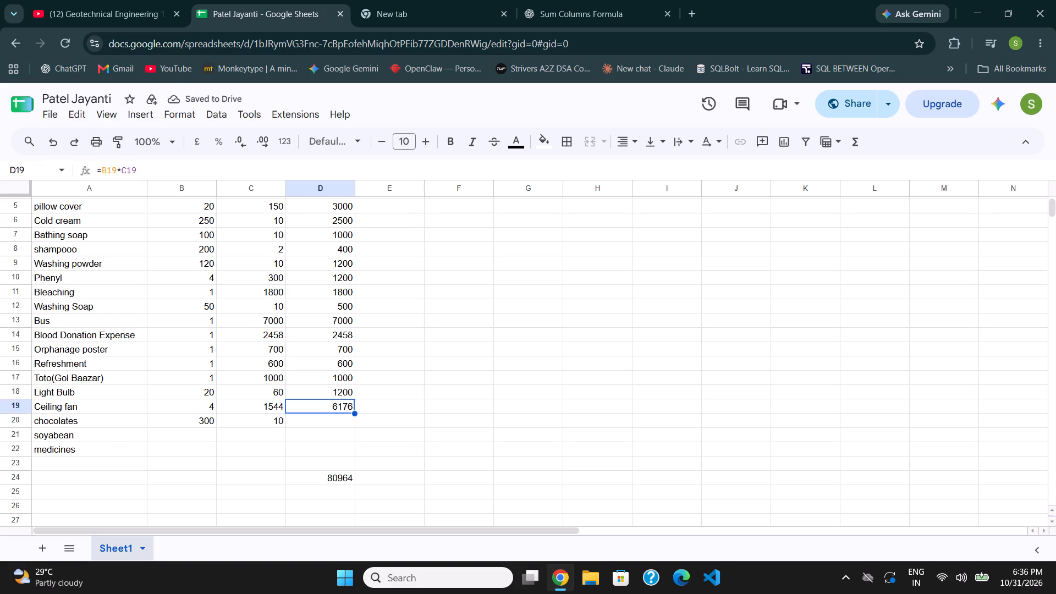
drag(354, 415, 354, 446)
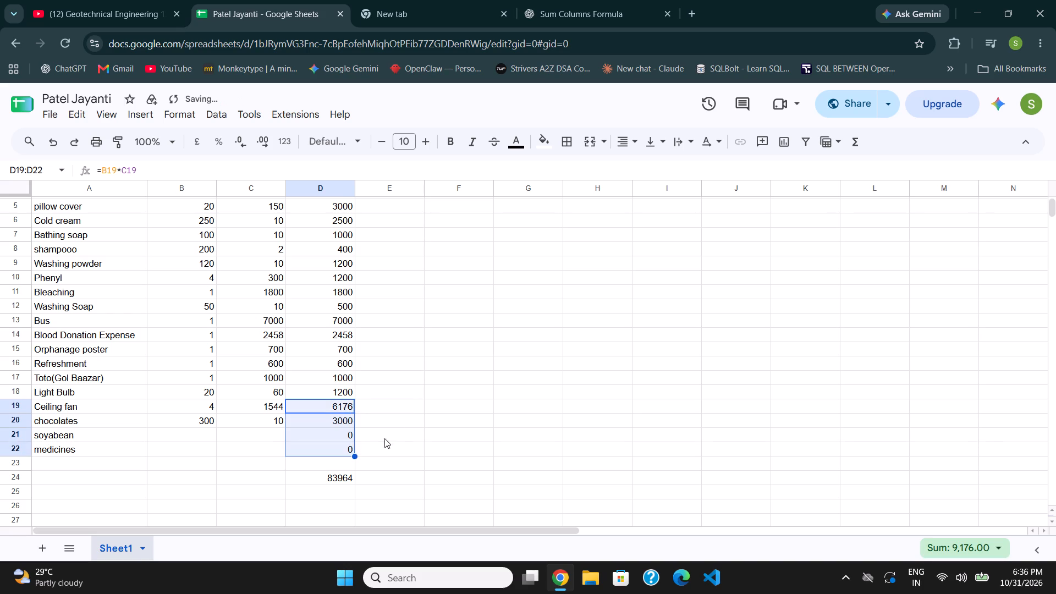
click(424, 433)
click(352, 433)
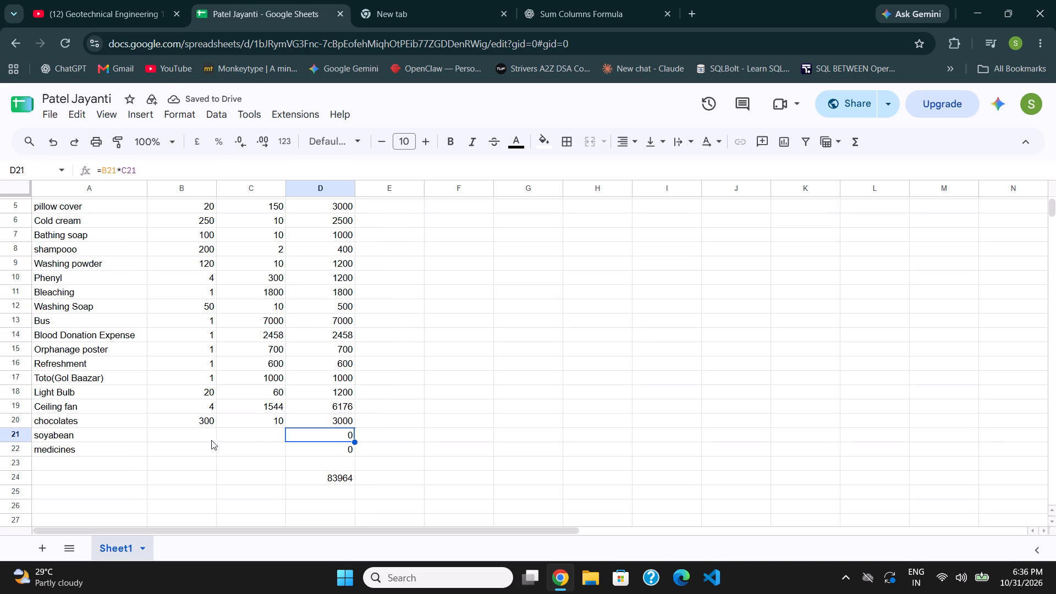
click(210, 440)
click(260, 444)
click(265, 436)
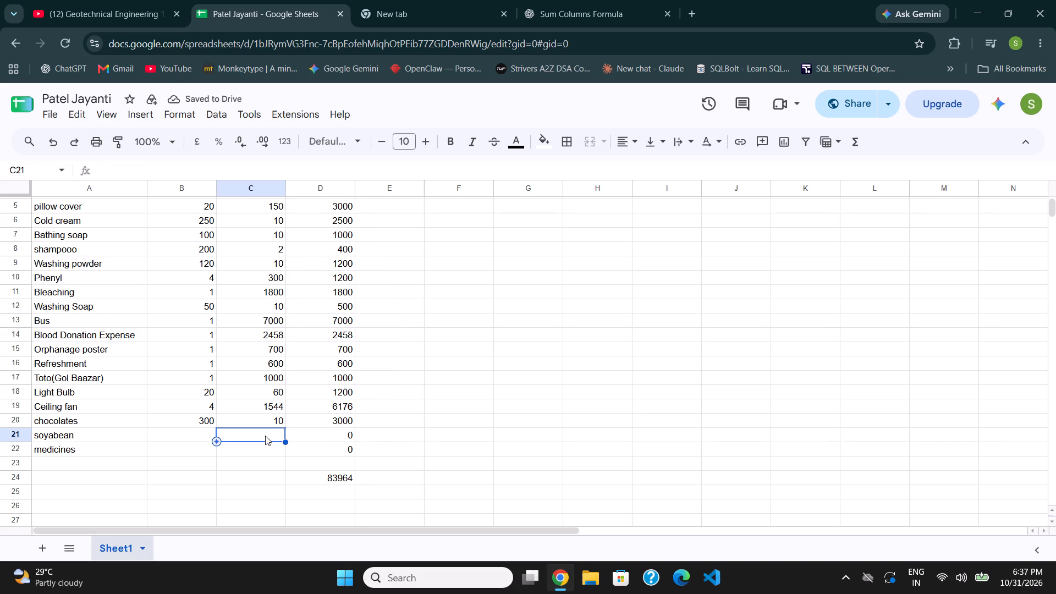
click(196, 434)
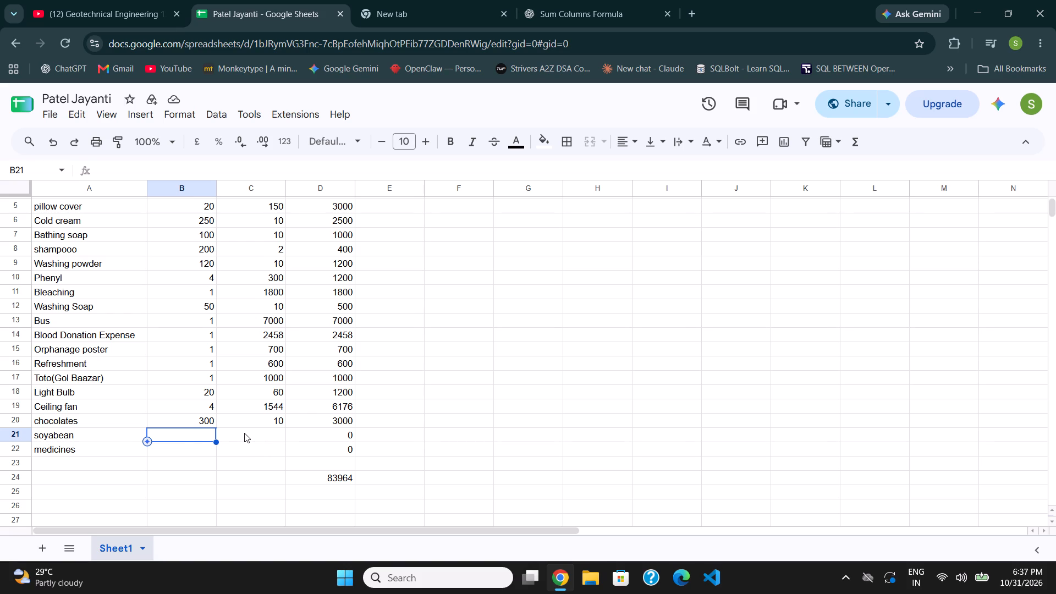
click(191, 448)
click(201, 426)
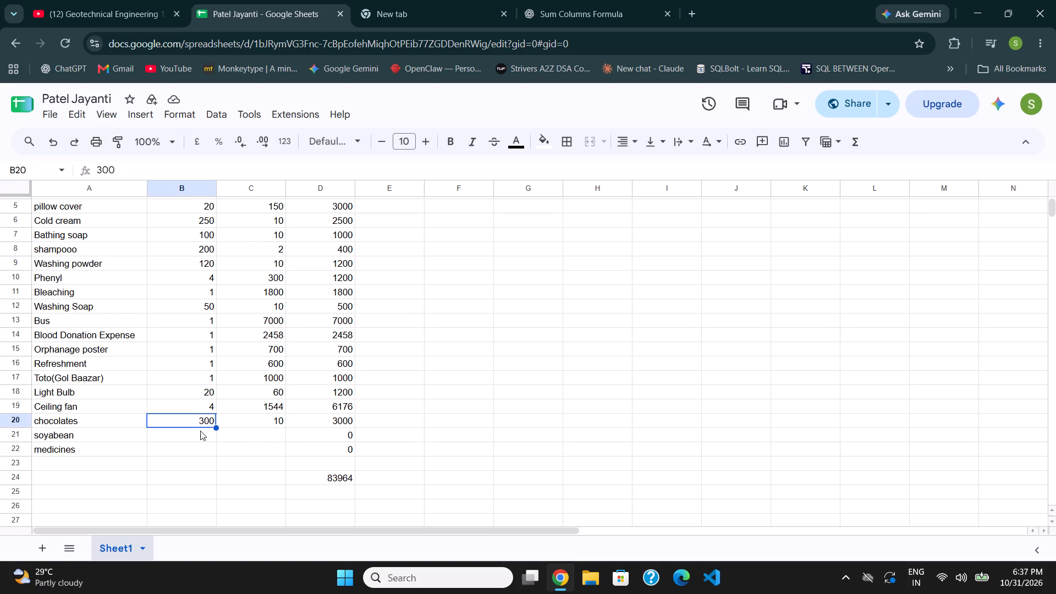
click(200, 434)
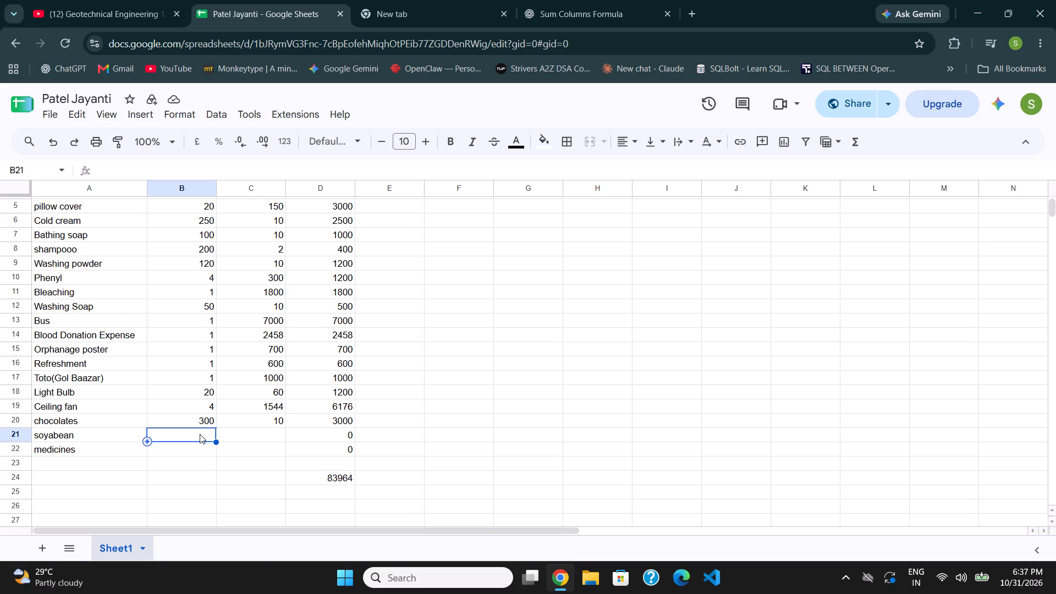
Insert one empty row above the soyabean row.
click(12, 435)
right_click(12, 435)
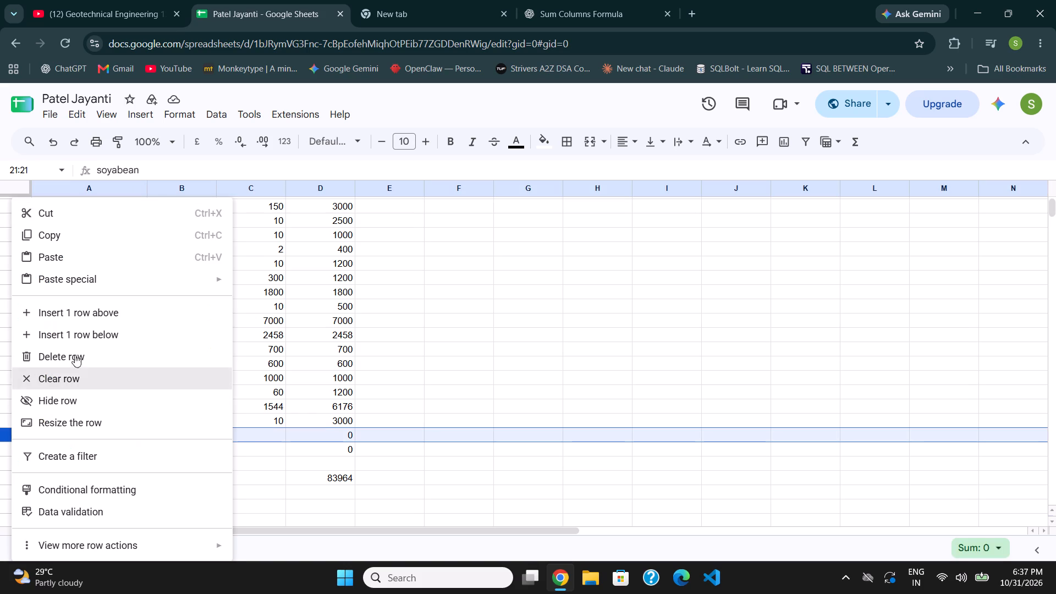
click(85, 318)
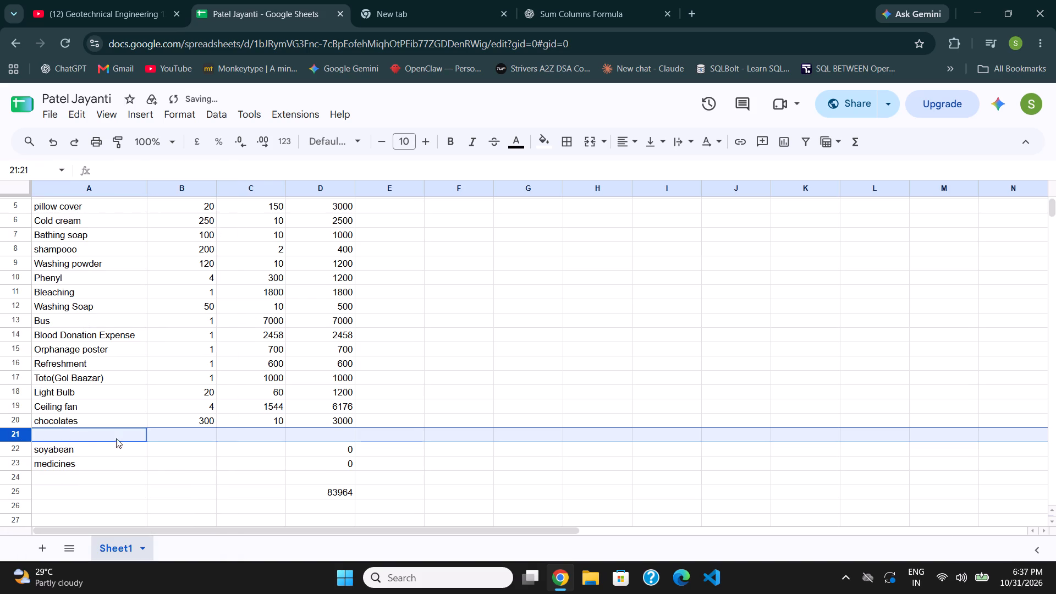
Add the item biscuits in the new empty row with a quantity of 480 and a price of 5.
click(91, 438)
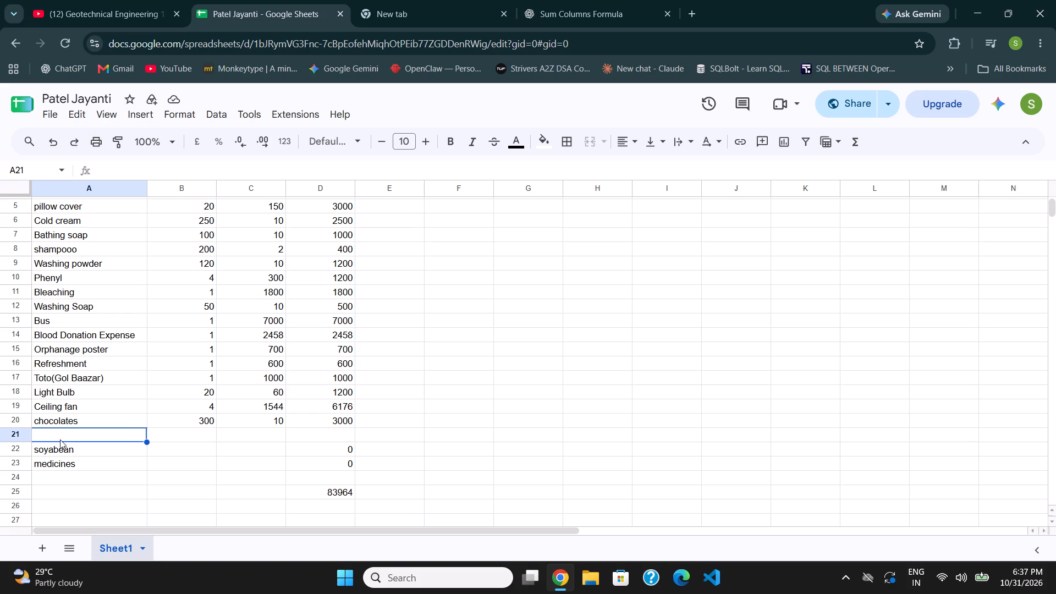
click(165, 438)
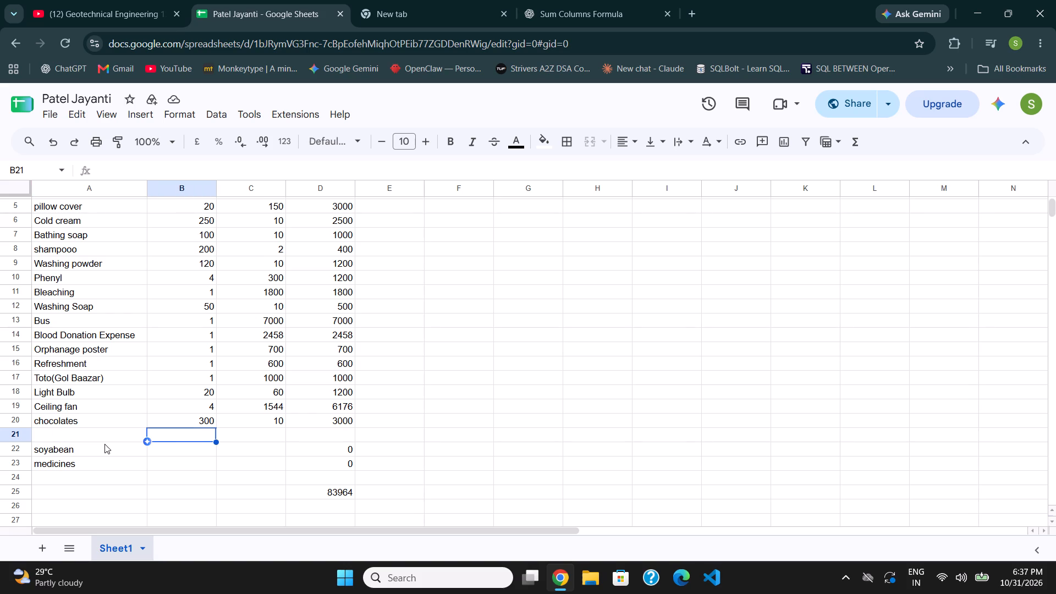
click(102, 437)
scroll(102, 437, right, 2)
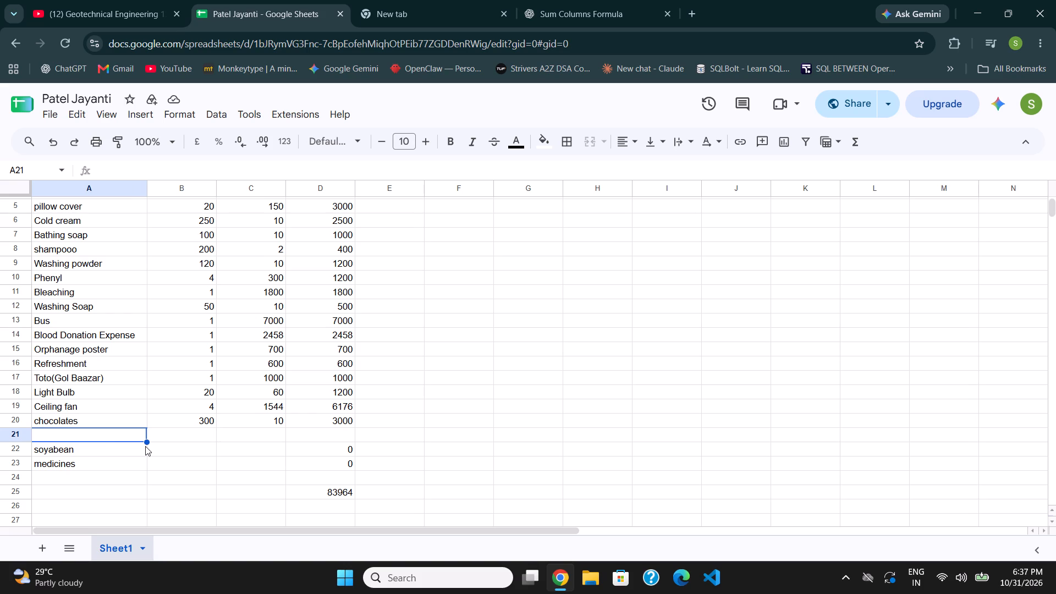
text(biscuits)
key(Right)
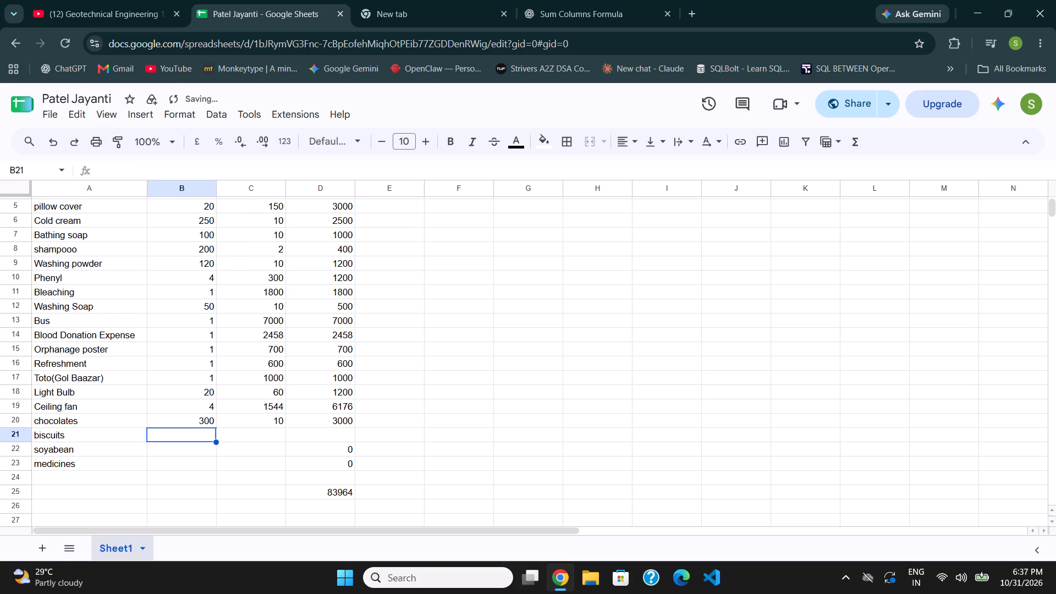
key(4)
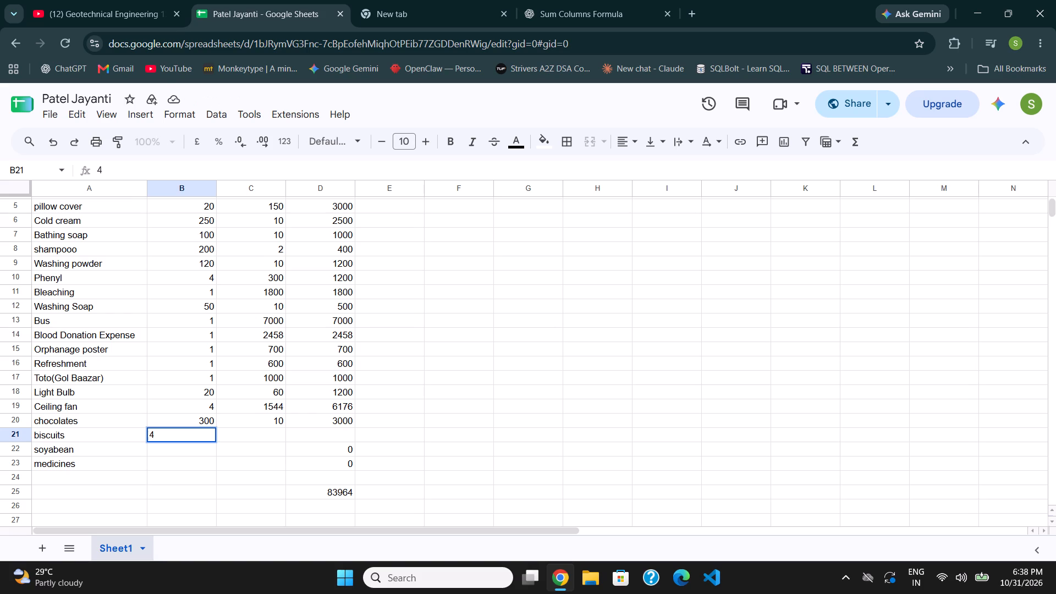
text(80)
key(Right)
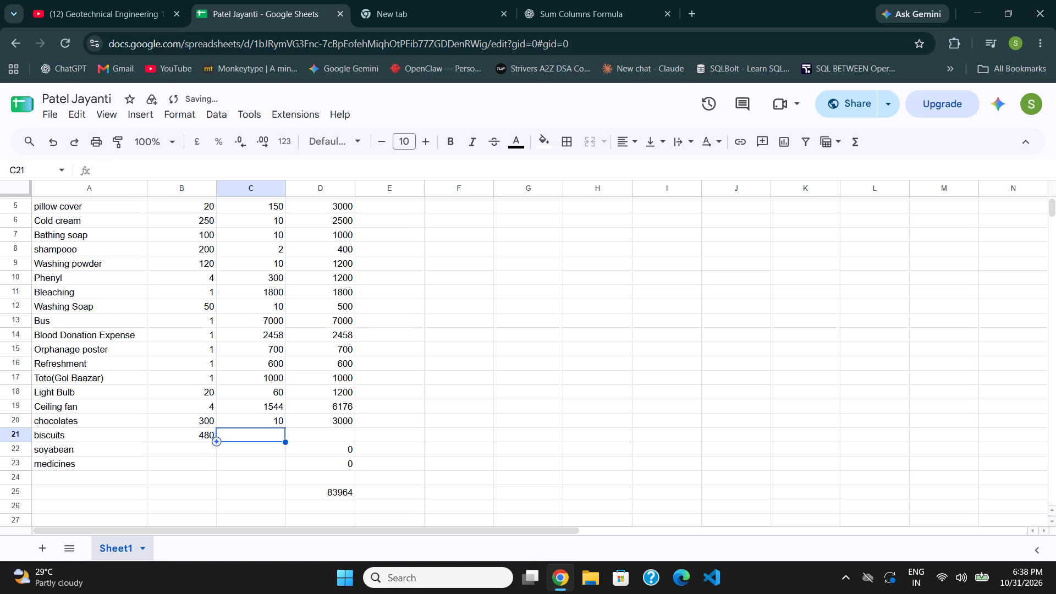
key(Left)
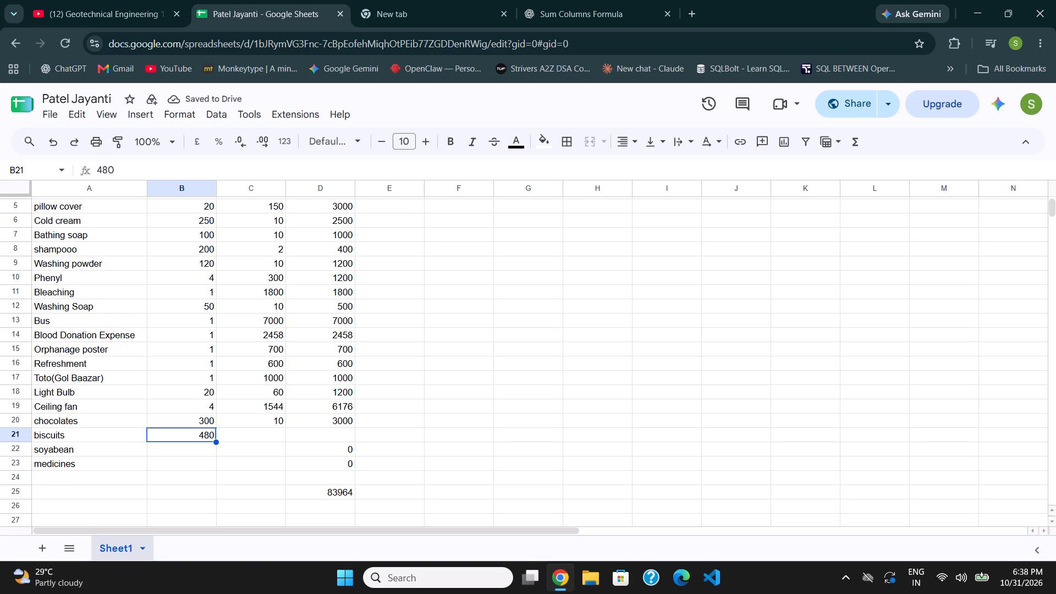
key(Right)
key(5)
key(Right)
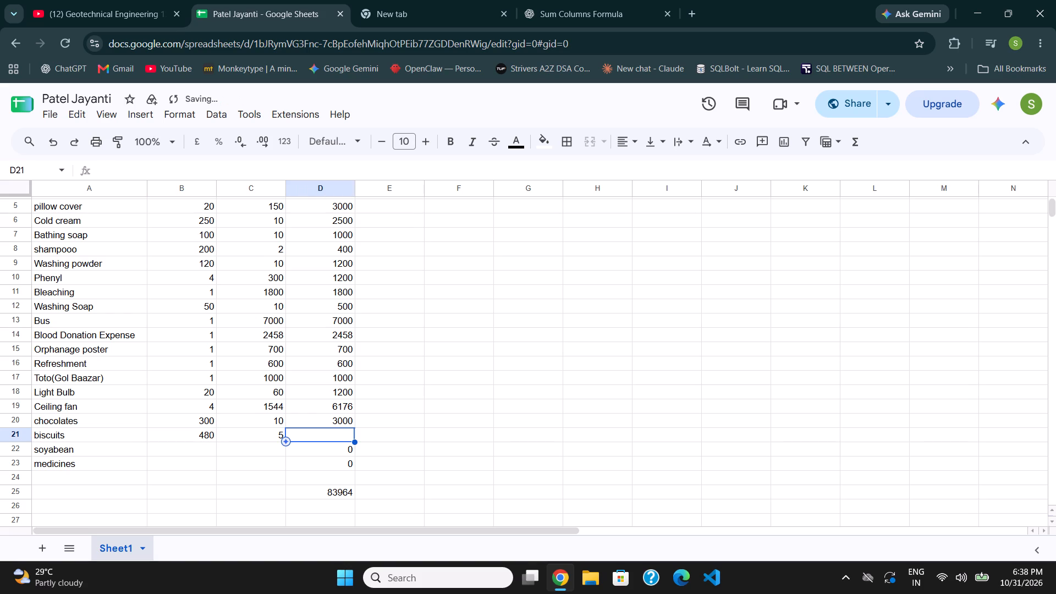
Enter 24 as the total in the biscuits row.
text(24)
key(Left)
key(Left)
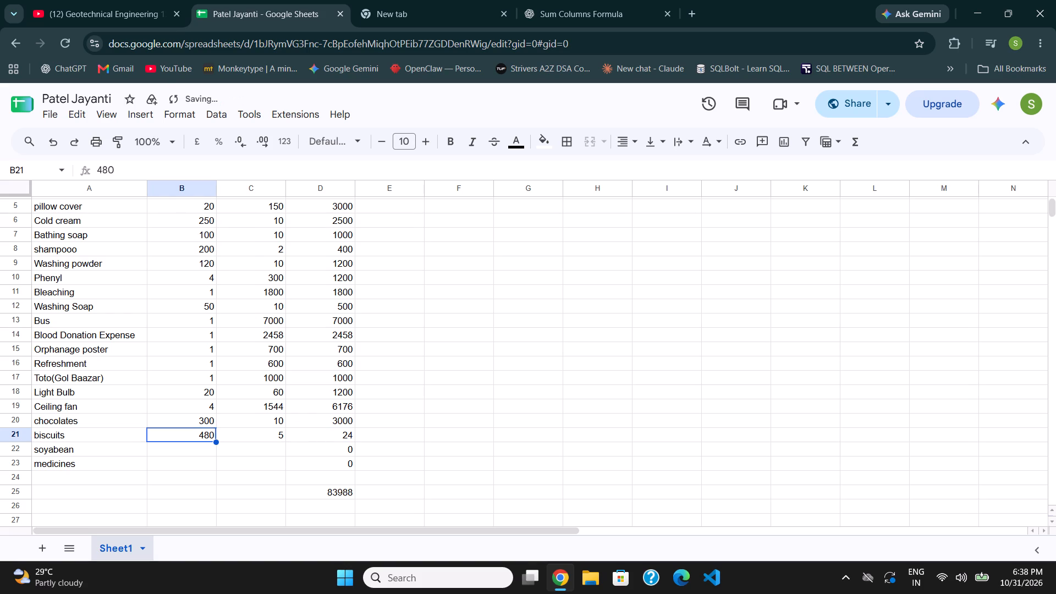
Fill the chocolates row's Total formula down into the biscuits row.
click(342, 420)
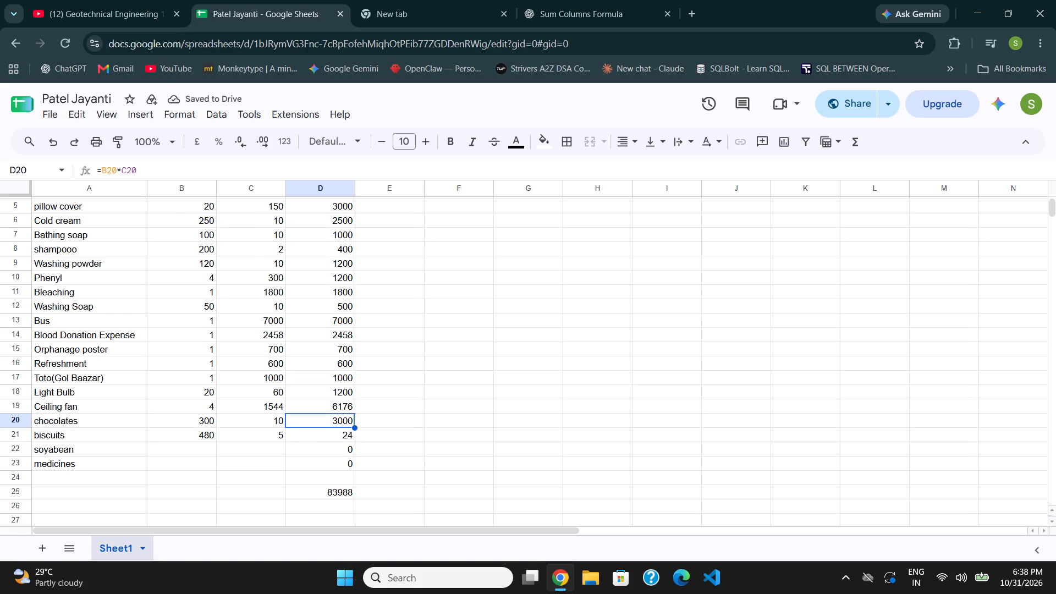
drag(355, 427, 353, 442)
click(397, 447)
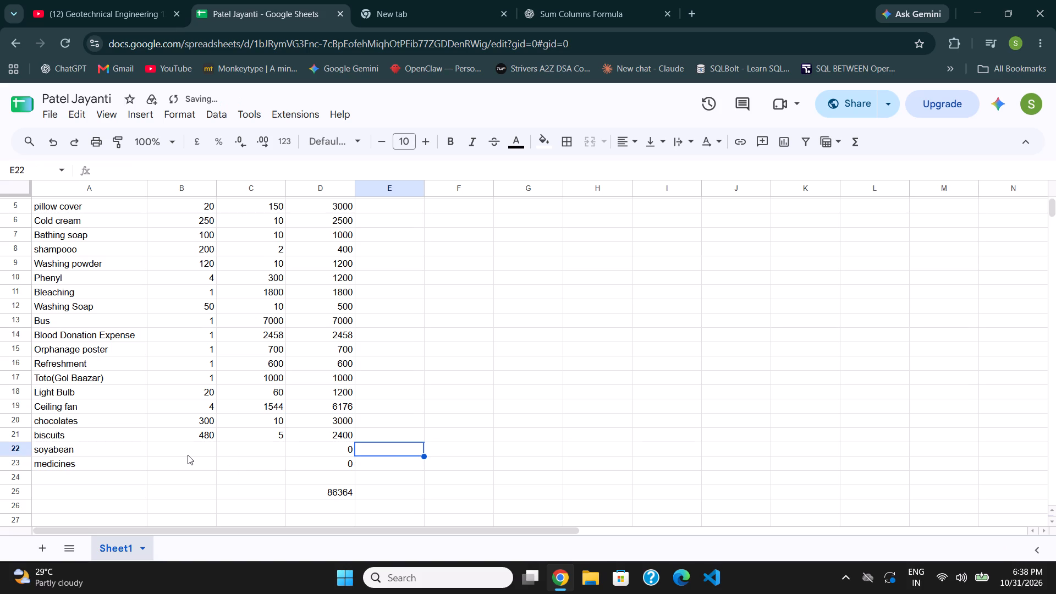
Enter a quantity of 117 and a price of 20 for soyabean.
click(188, 455)
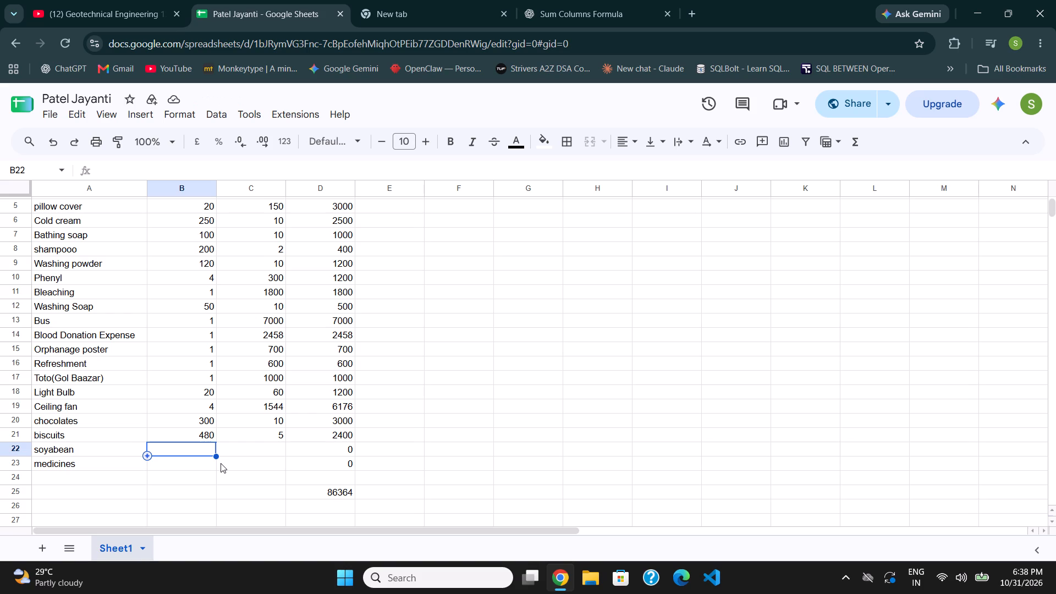
text(117)
key(Right)
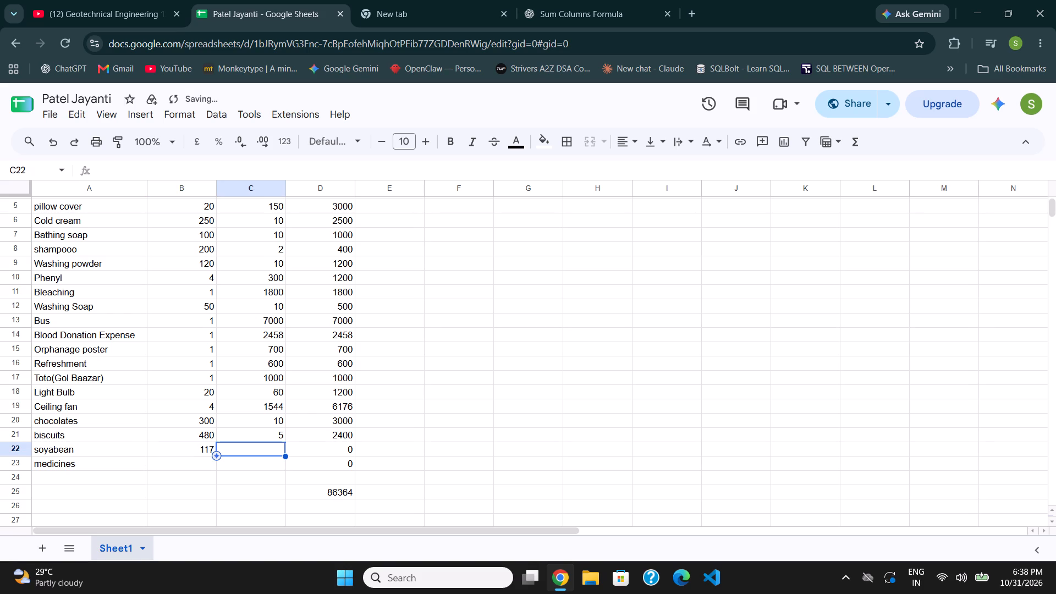
key(2)
key(0)
key(Right)
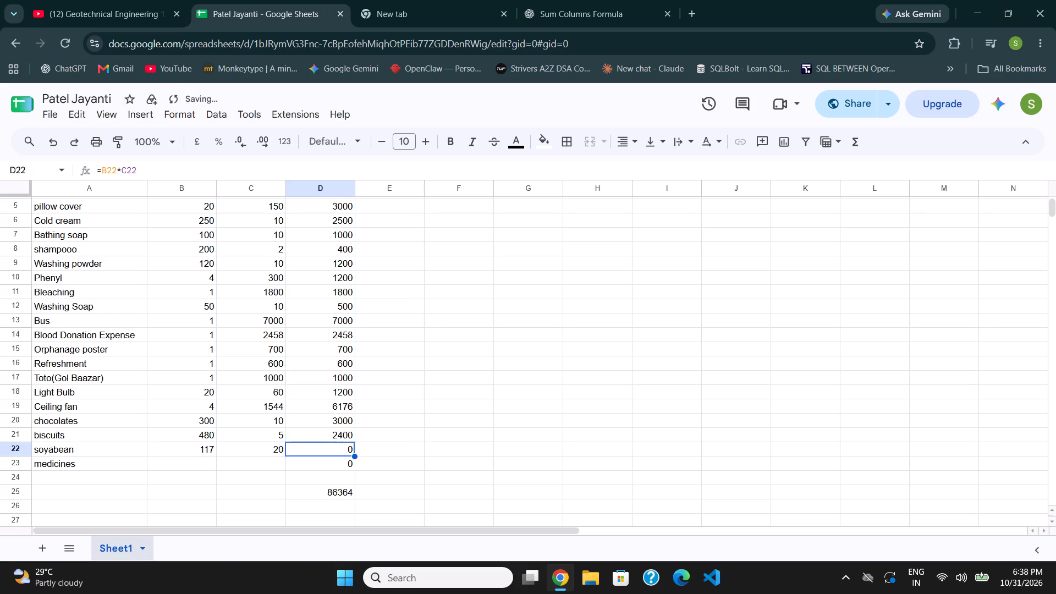
Extend the soyabean item label to read soyabean(per kg).
double_click(110, 448)
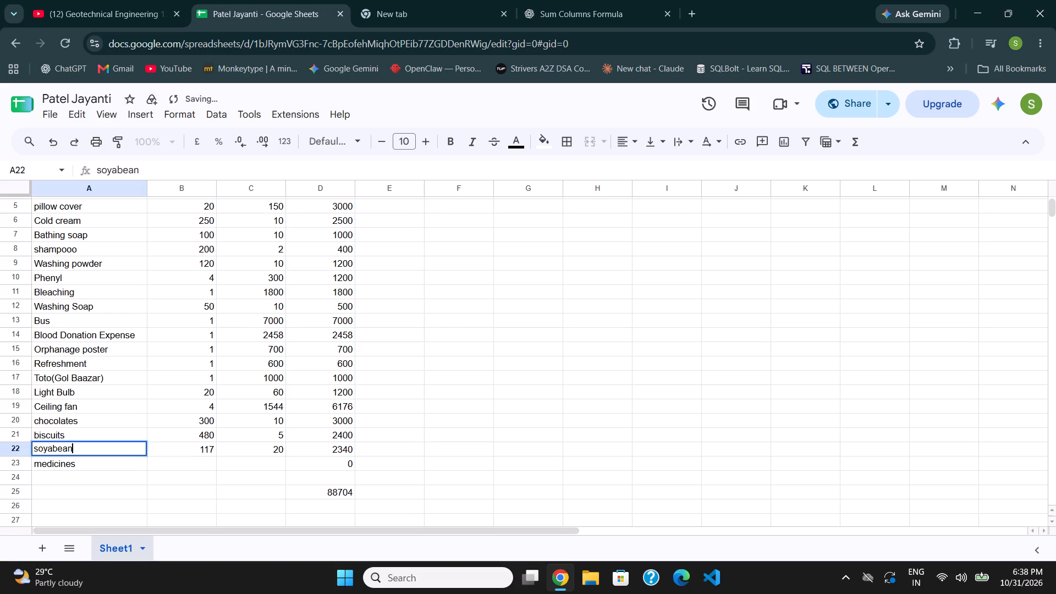
text((per kg)
key(shift+parenright)
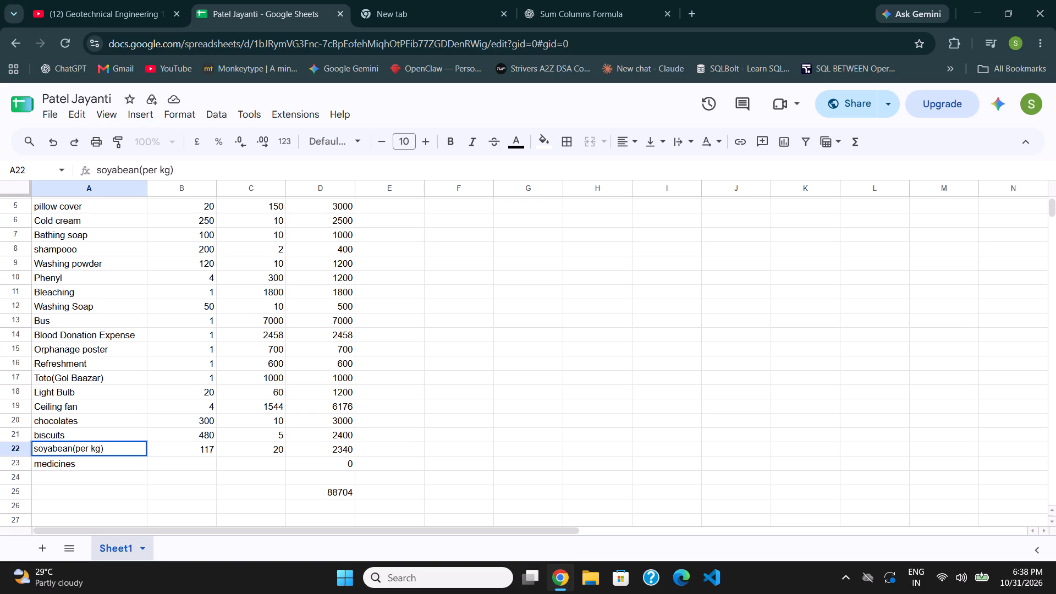
click(135, 453)
click(147, 474)
Enter a quantity of 1 and a price of 10000 for medicines.
click(123, 464)
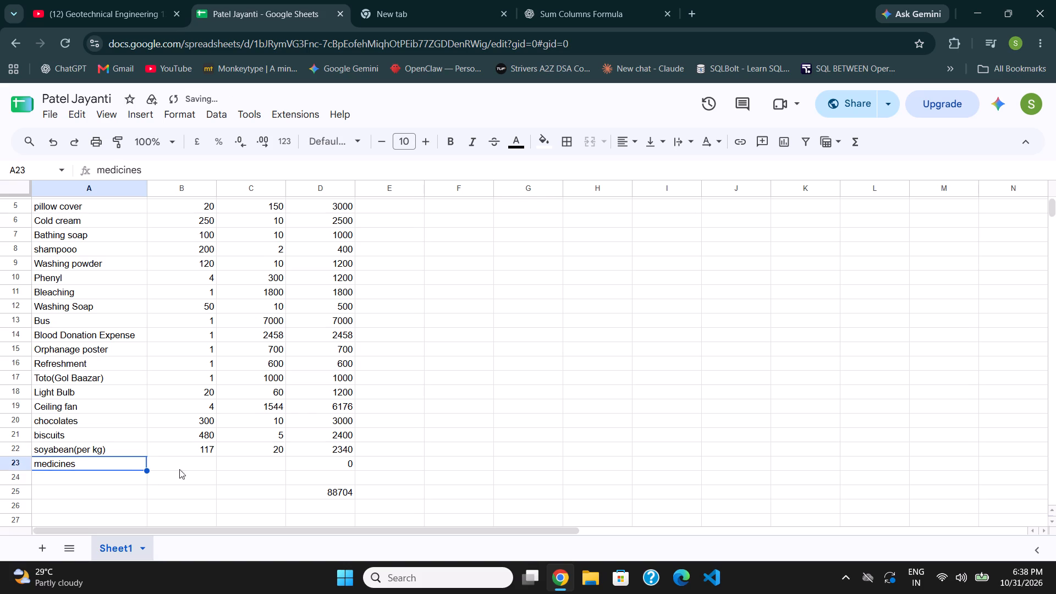
click(202, 464)
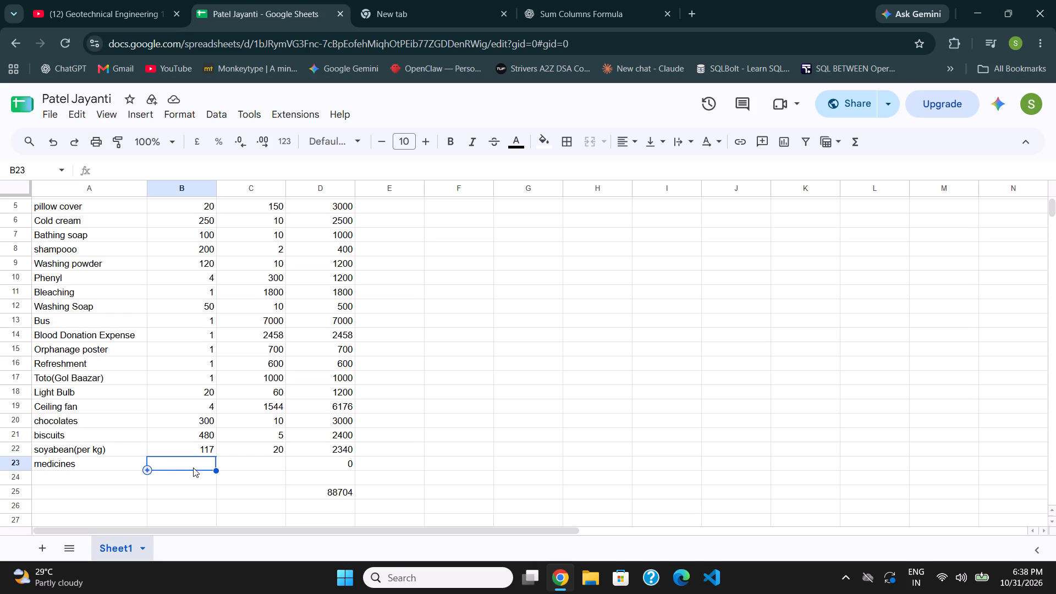
key(1)
key(Right)
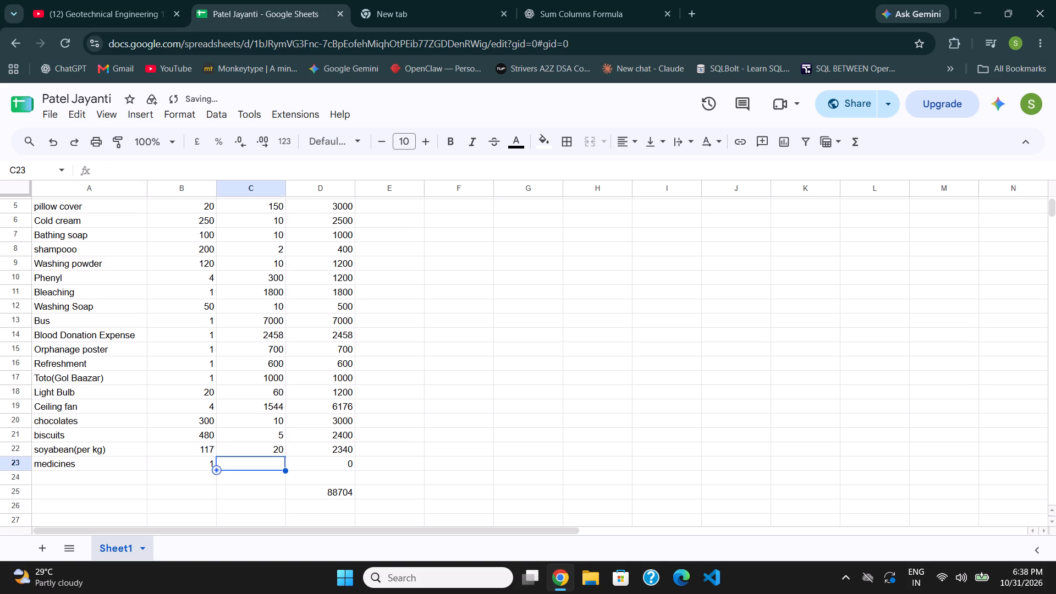
text(10000)
key(Right)
key(Down)
key(Down)
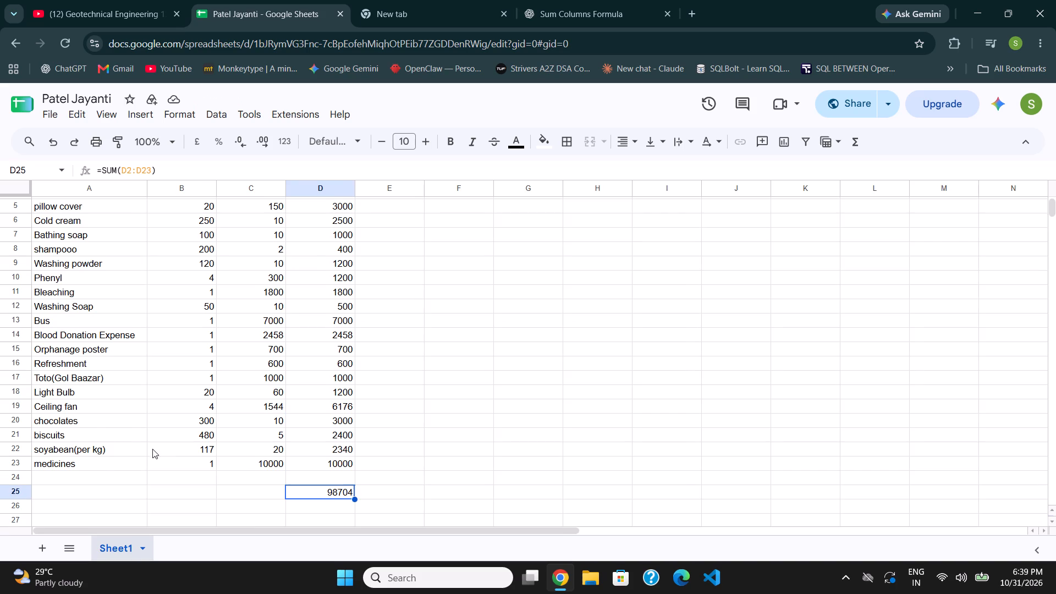
Review the Total column formulas and item rows from the sports row down to the grand total.
scroll(152, 449, up, 6)
scroll(332, 451, right, 3)
click(447, 292)
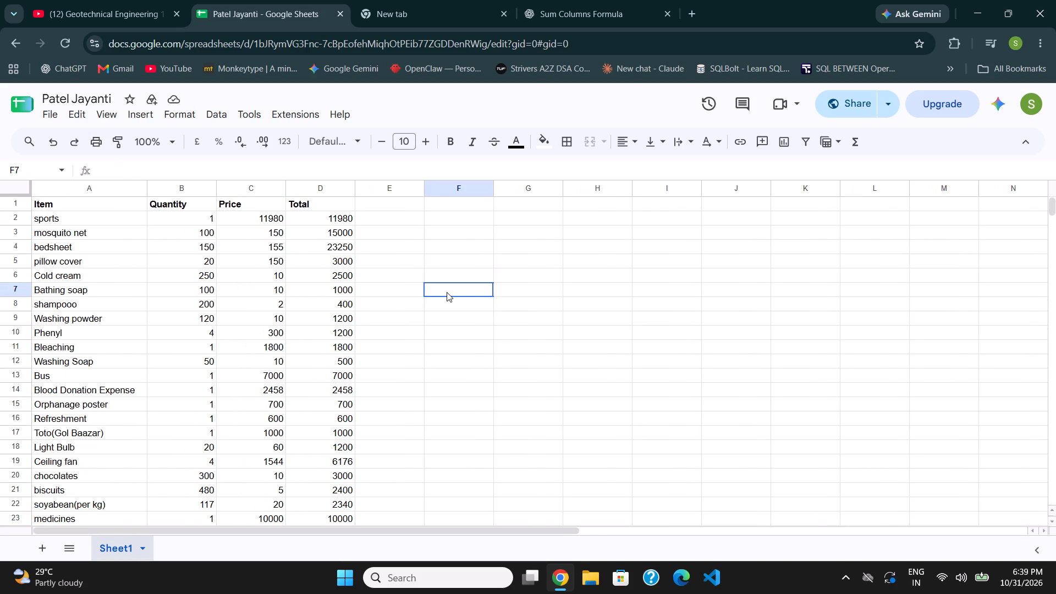
click(322, 218)
click(324, 227)
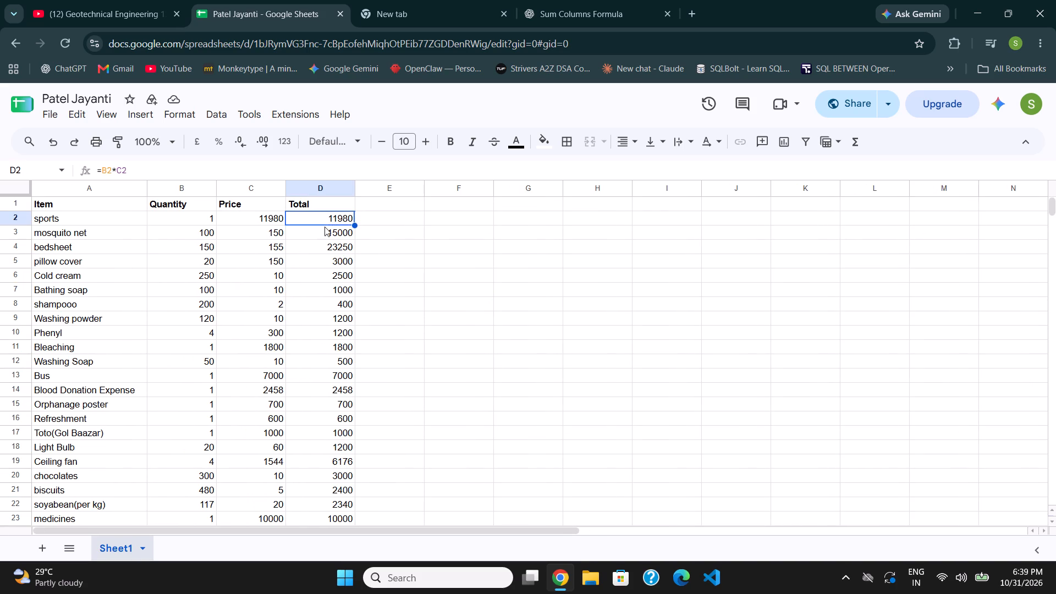
click(327, 234)
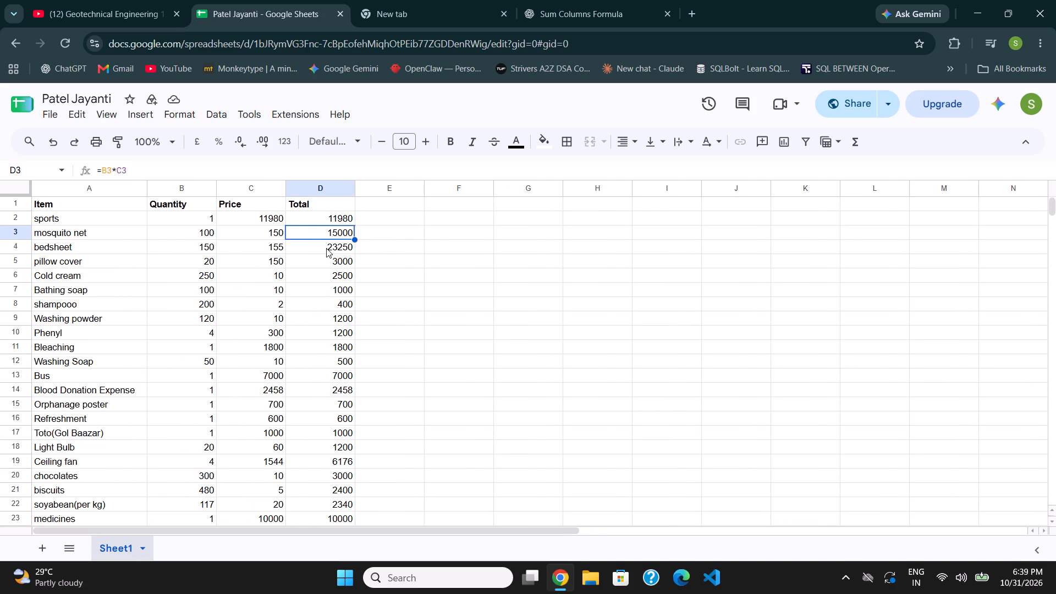
click(326, 248)
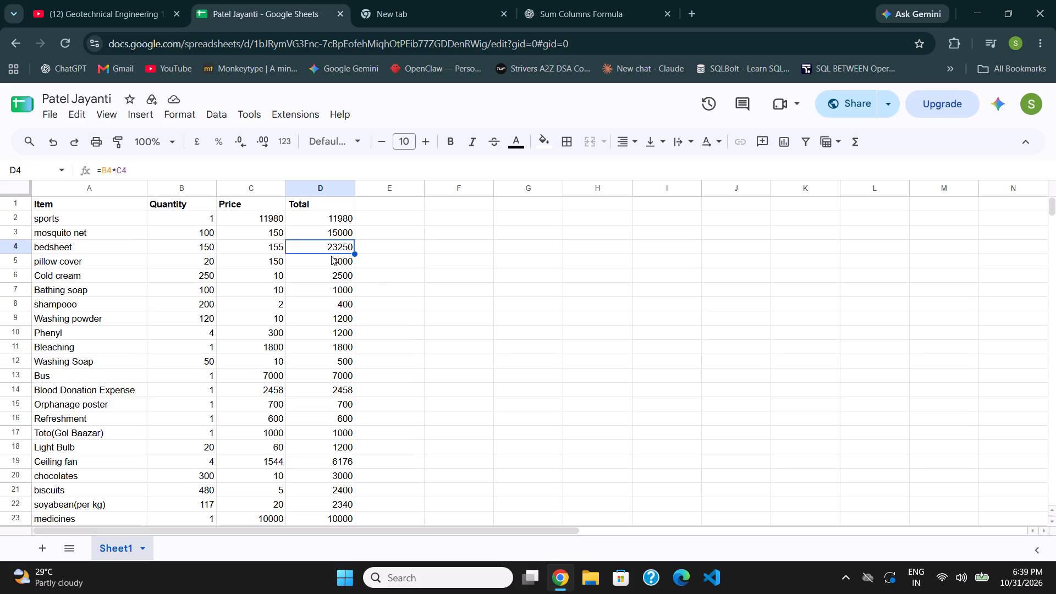
click(329, 261)
click(328, 274)
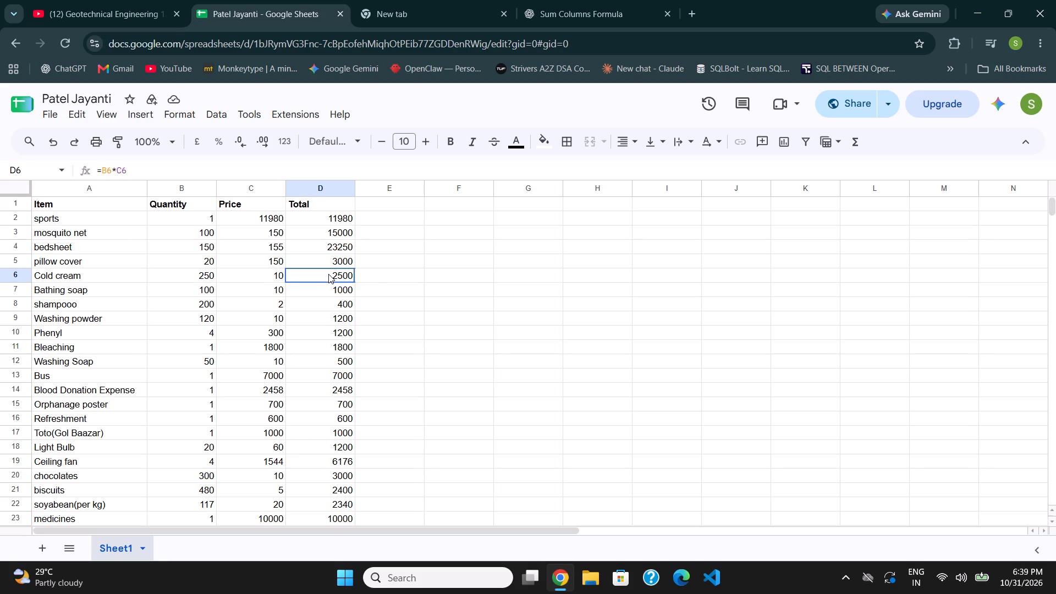
click(320, 288)
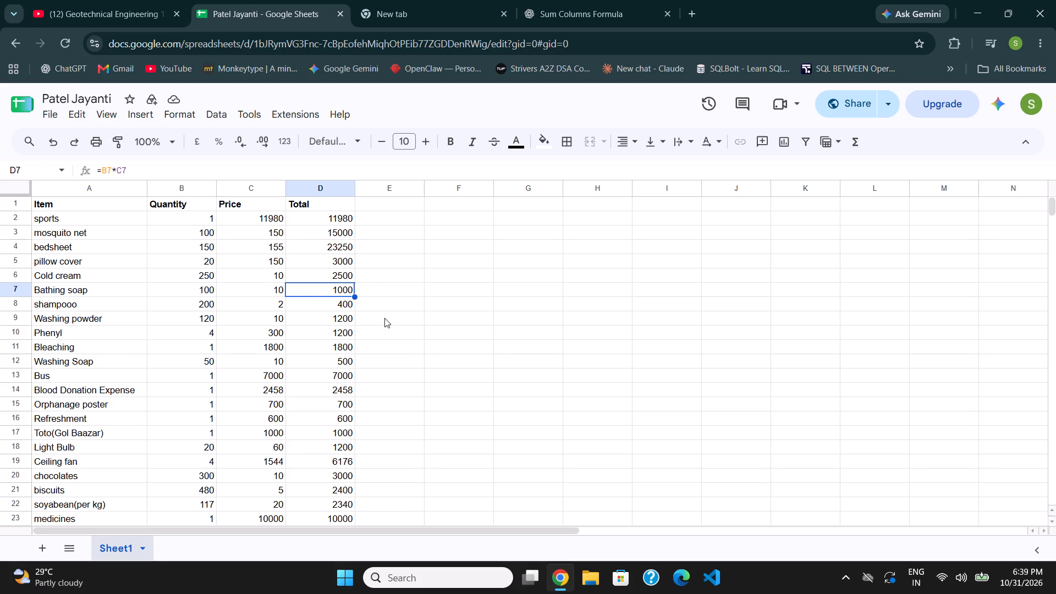
click(384, 318)
click(388, 335)
scroll(388, 335, down, 1)
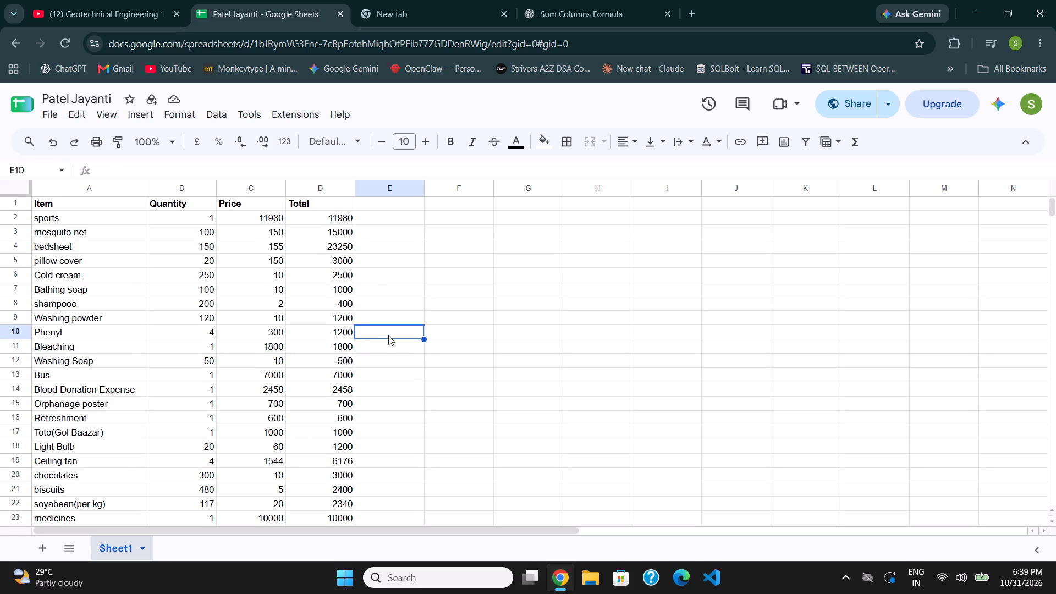
scroll(388, 335, down, 1)
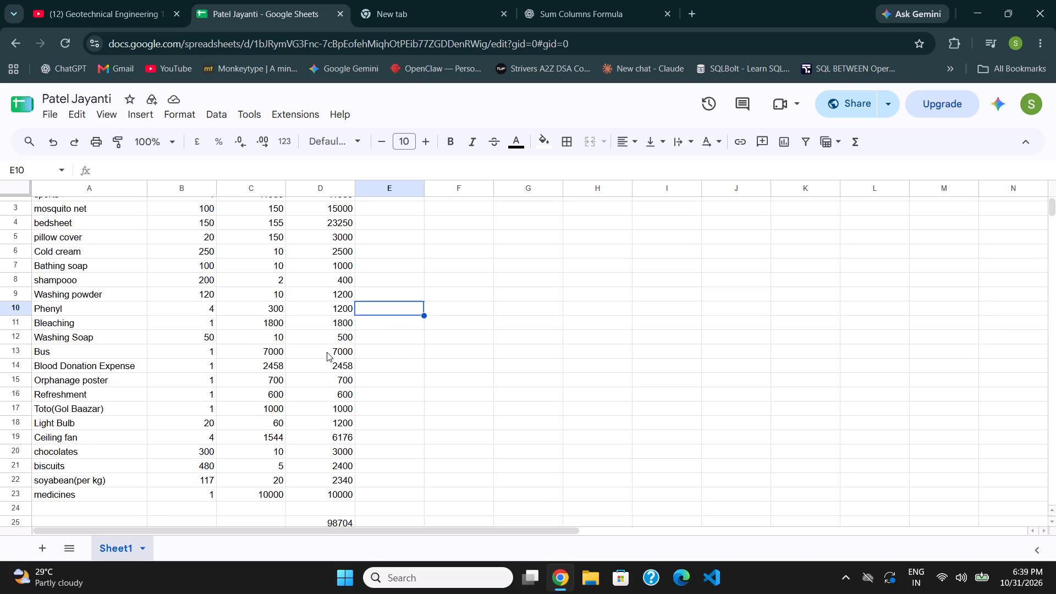
click(327, 352)
click(404, 371)
scroll(404, 371, down, 1)
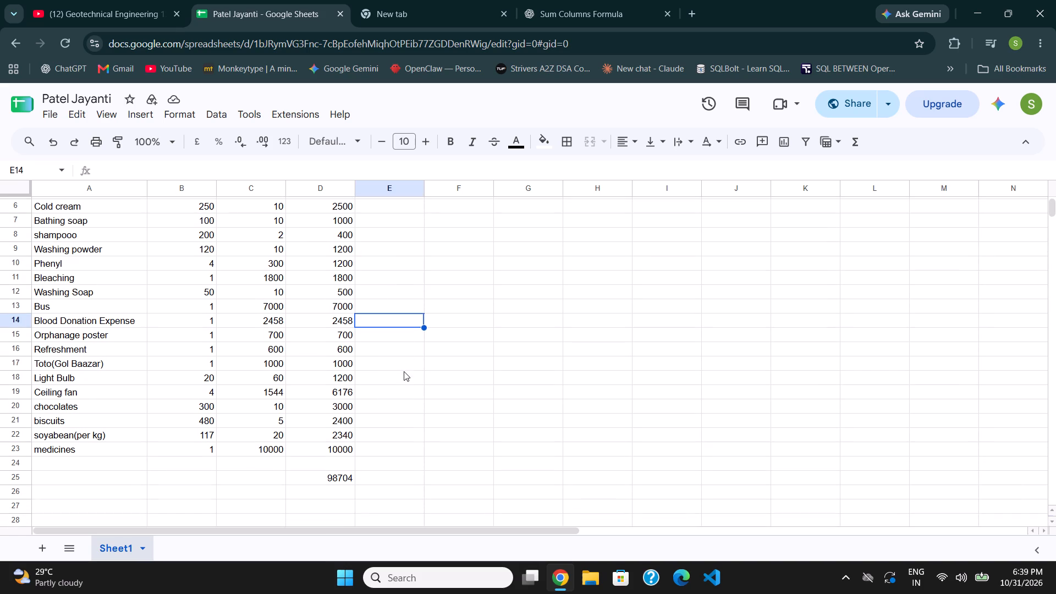
Check the Total column formulas row by row from Blood Donation Expense down to medicines.
click(331, 323)
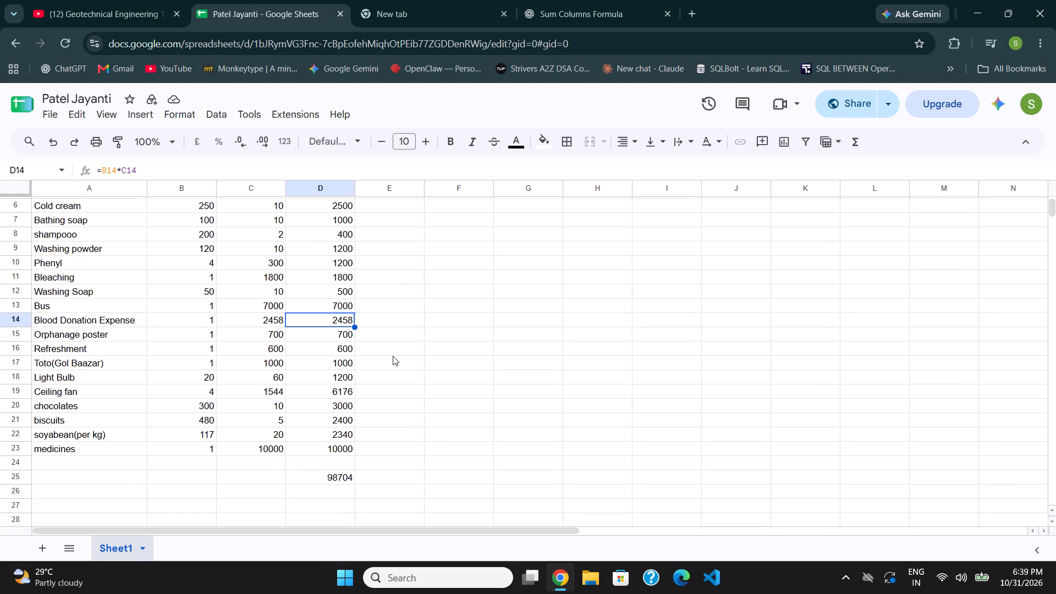
click(388, 337)
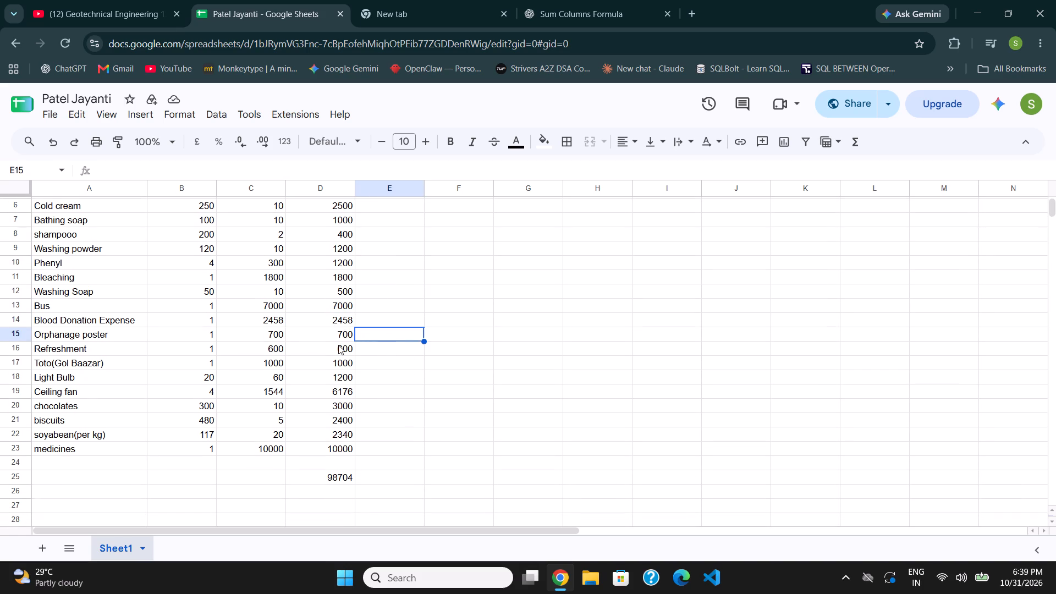
click(338, 345)
click(337, 332)
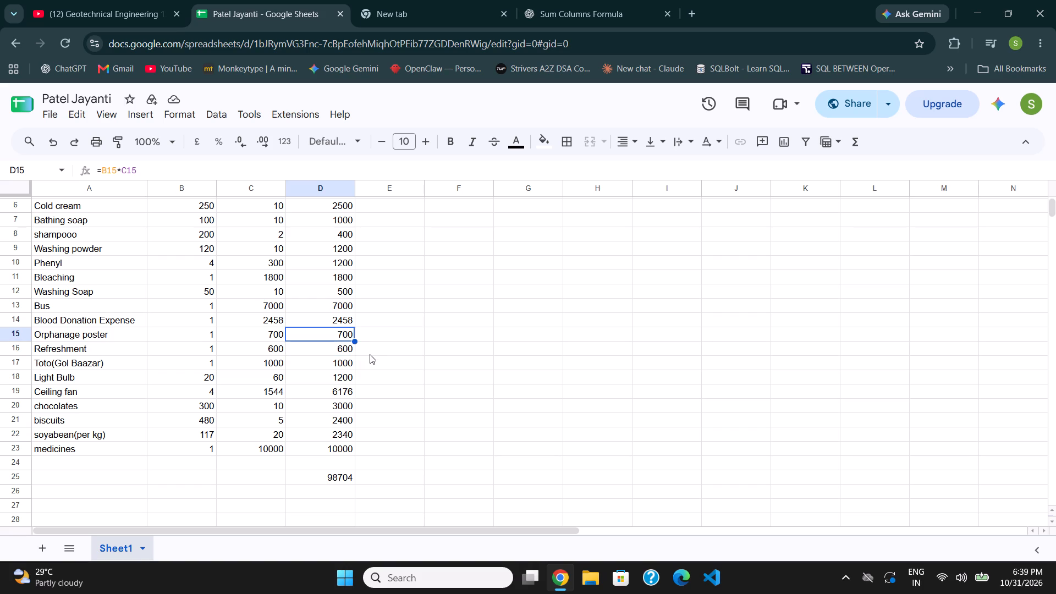
click(333, 361)
click(344, 376)
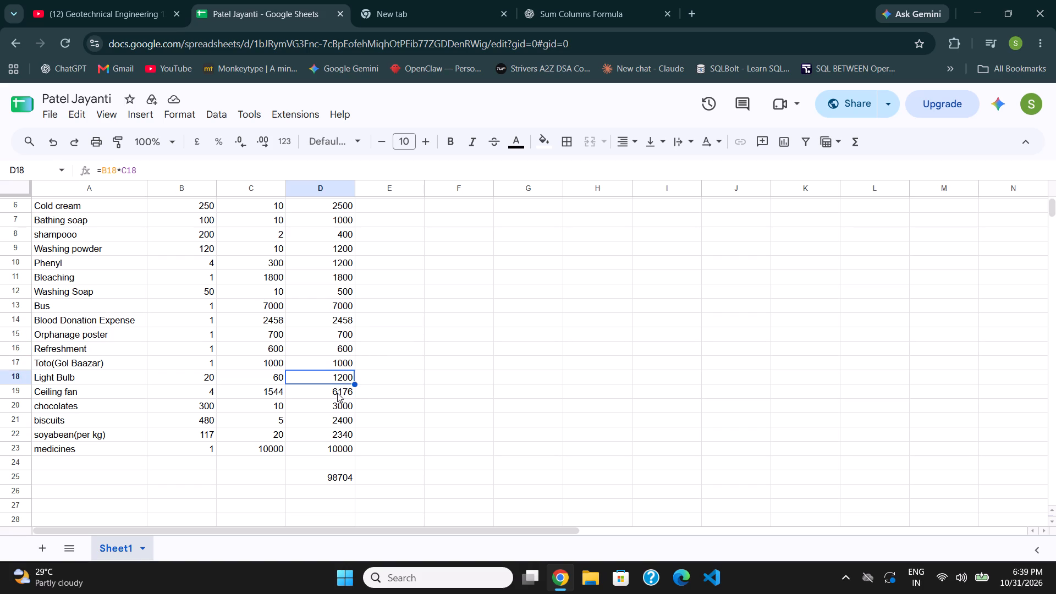
click(337, 393)
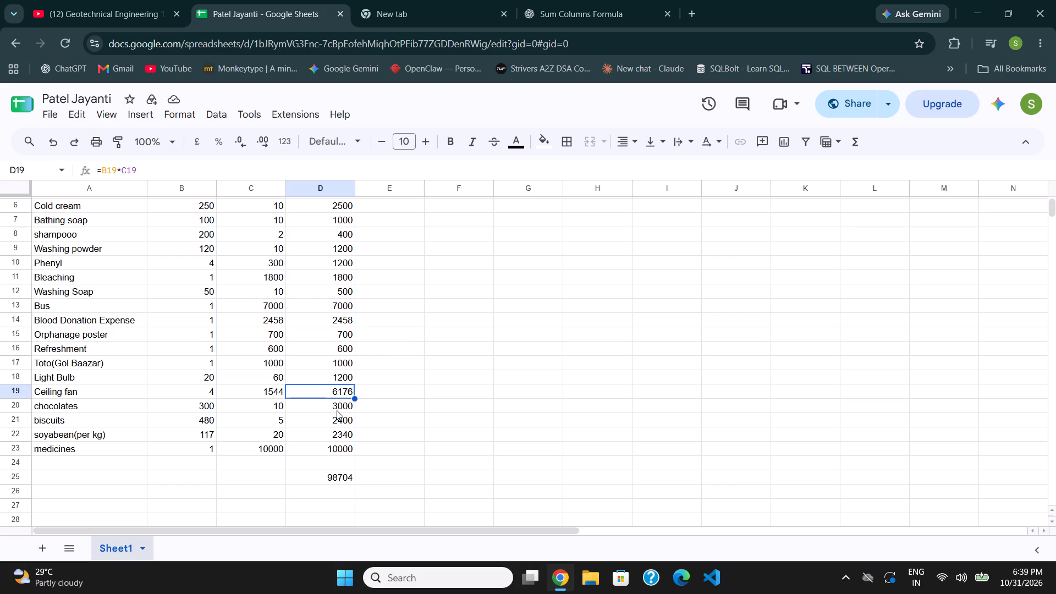
click(337, 408)
click(347, 423)
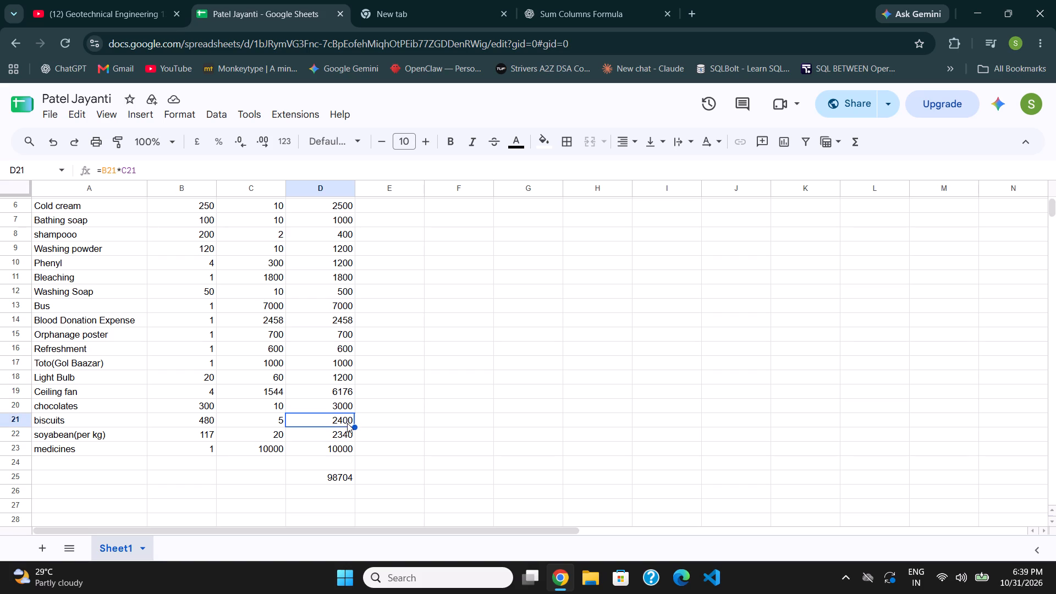
click(342, 433)
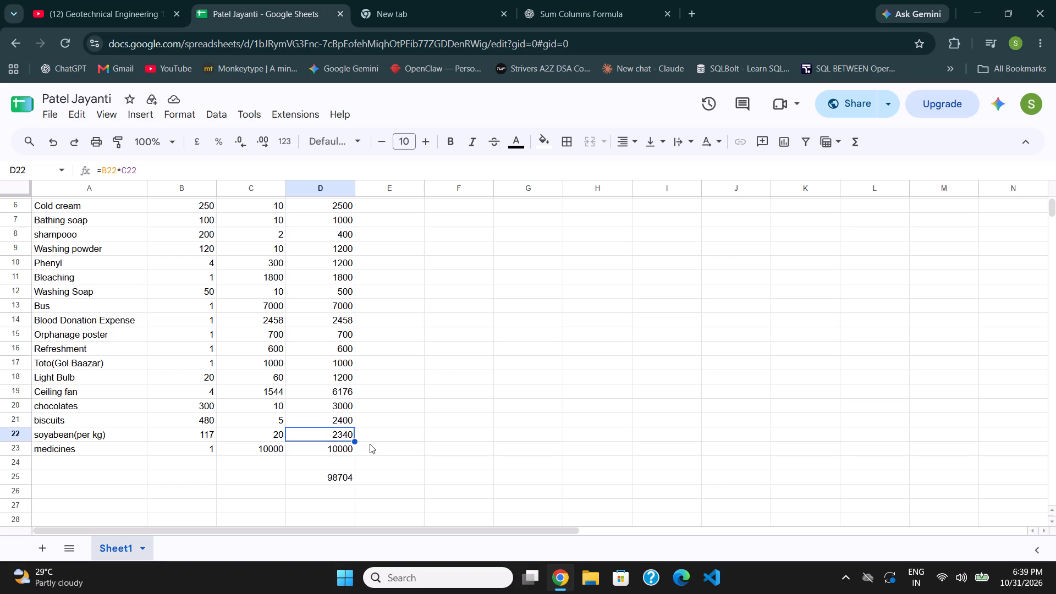
click(329, 452)
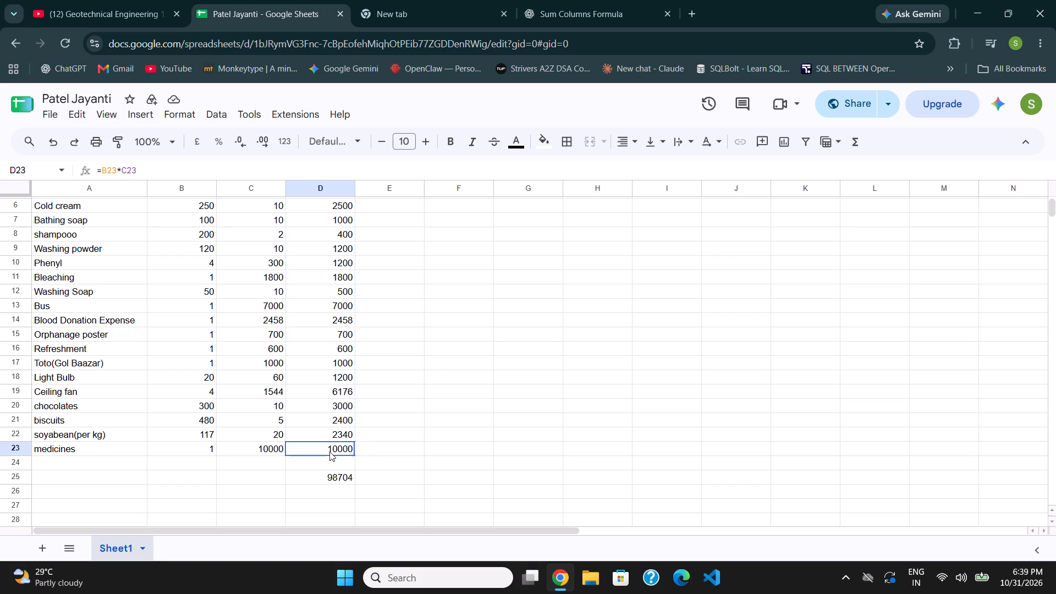
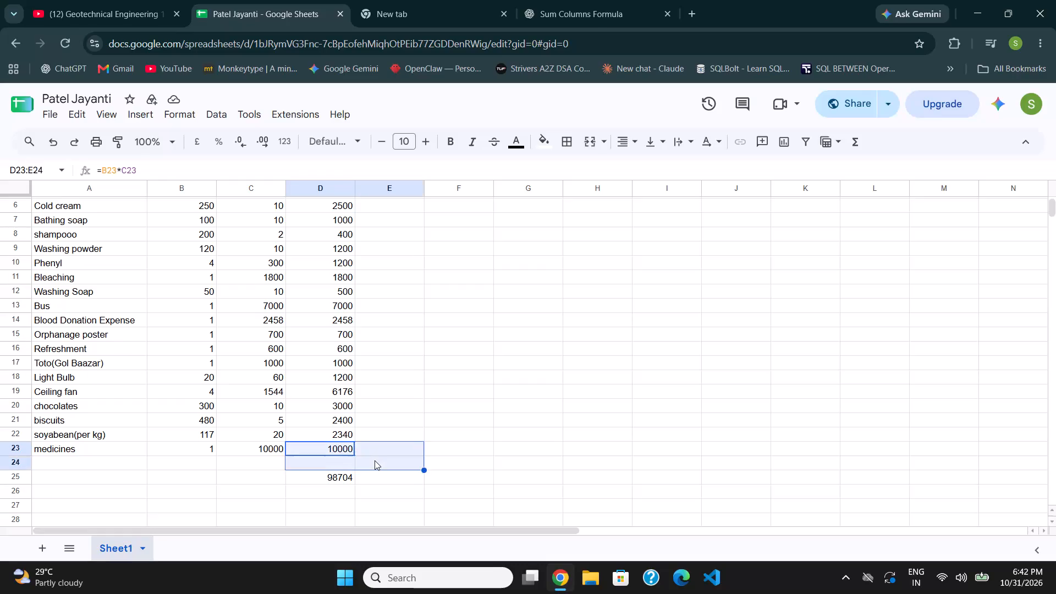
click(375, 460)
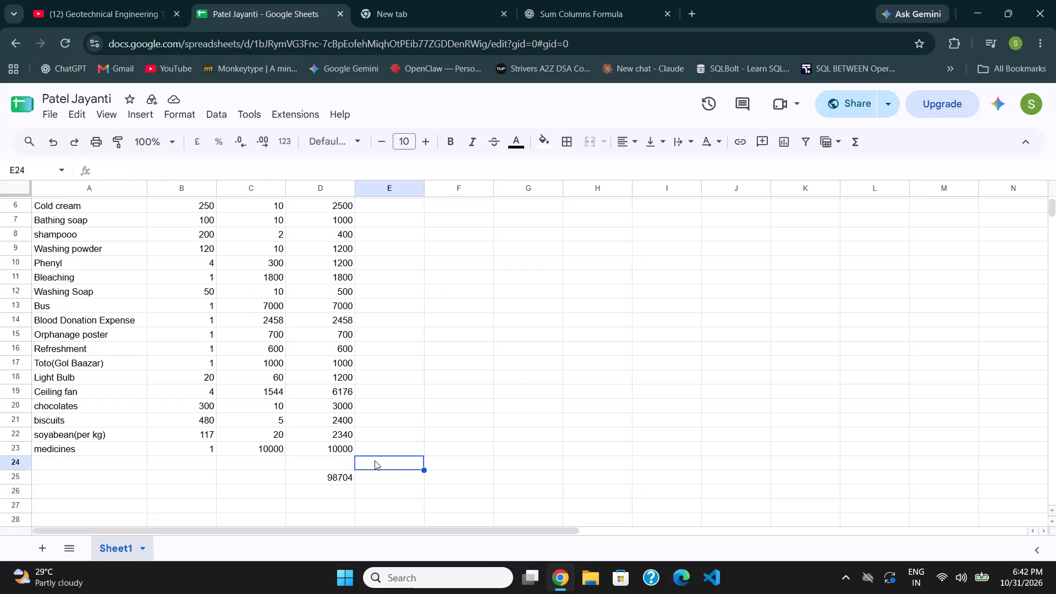
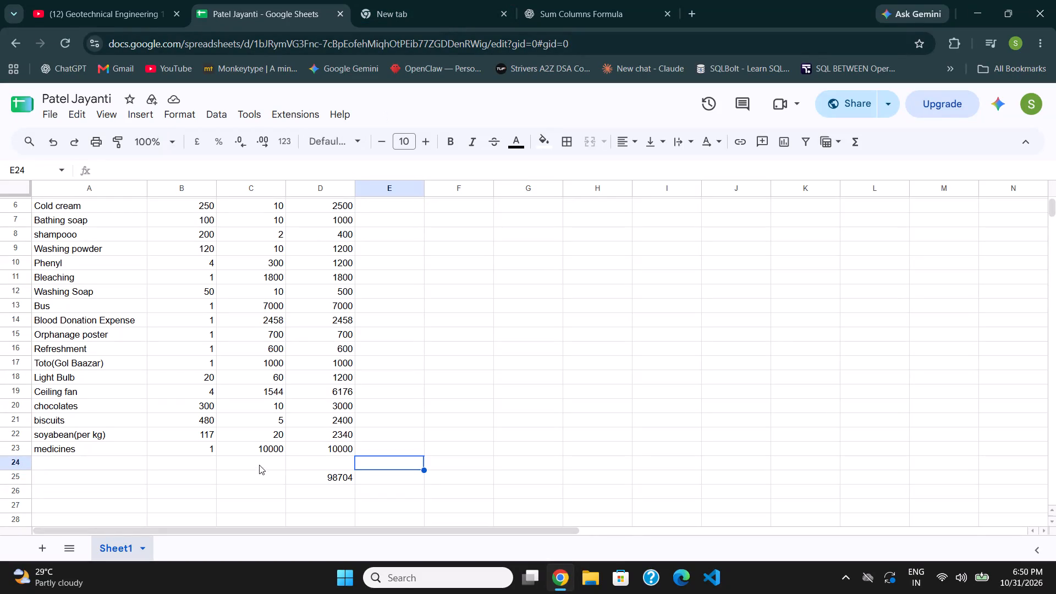
Set the price of the medicines item to 1500.
click(257, 447)
text(1500)
click(298, 486)
click(352, 499)
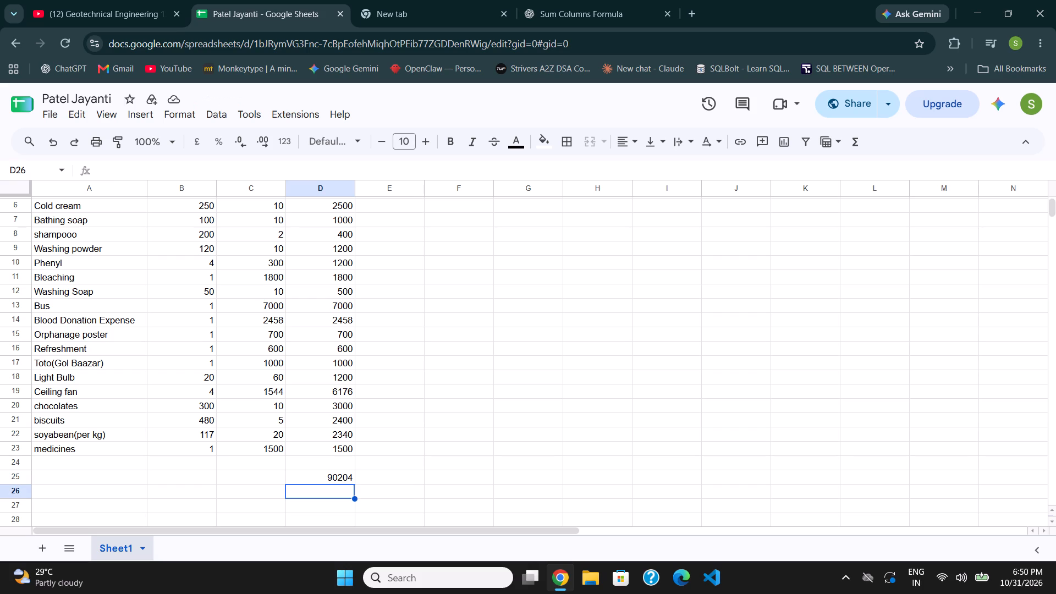
Review all item rows, their quantities, prices and totals, and the grand total below the list.
scroll(352, 499, up, 1)
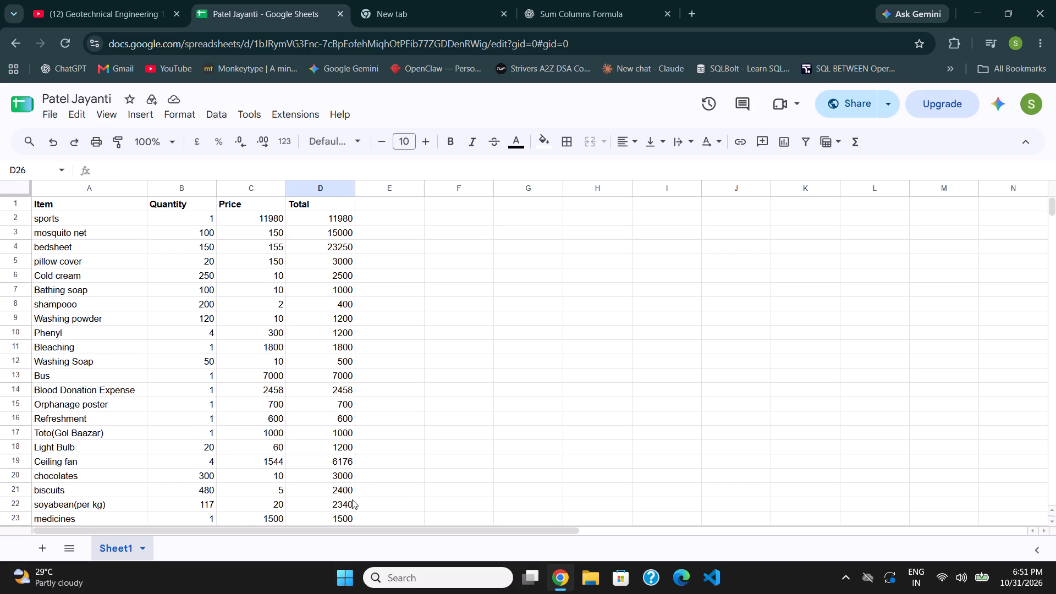
click(474, 444)
scroll(474, 444, down, 1)
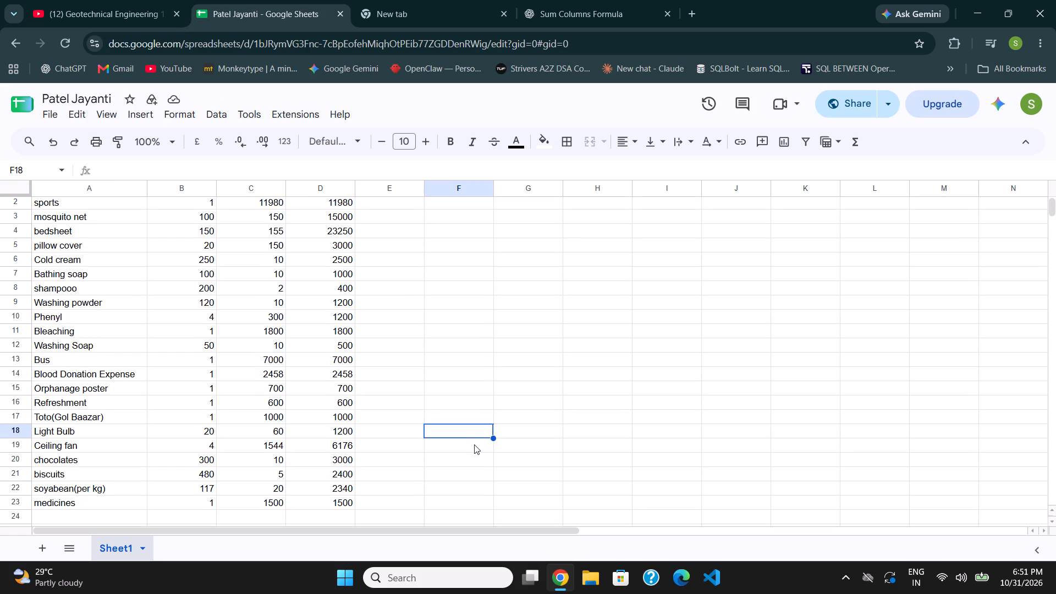
scroll(474, 444, down, 1)
scroll(498, 463, up, 1)
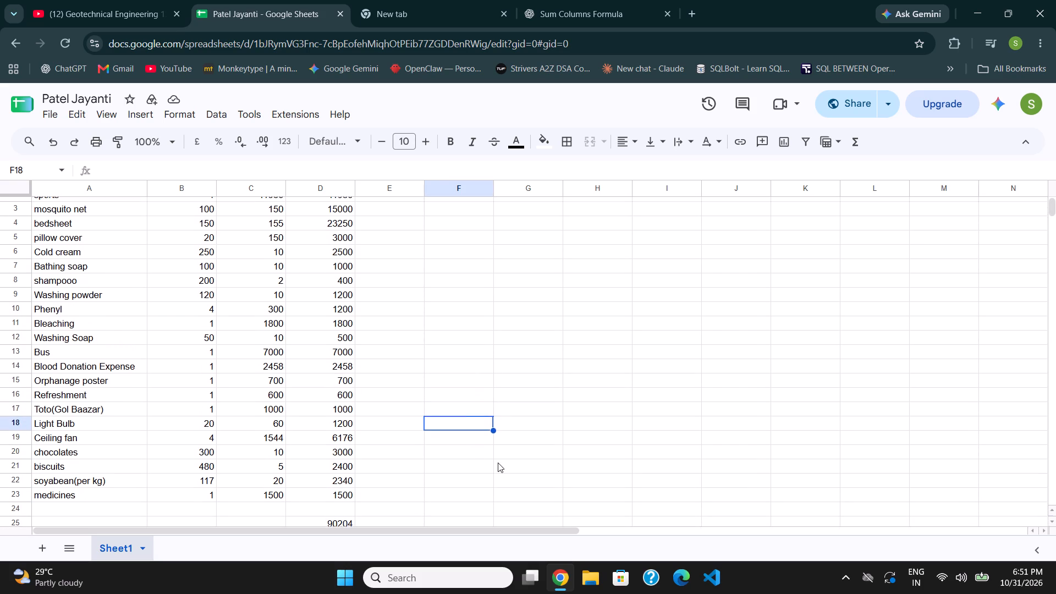
scroll(498, 463, up, 2)
scroll(498, 463, down, 1)
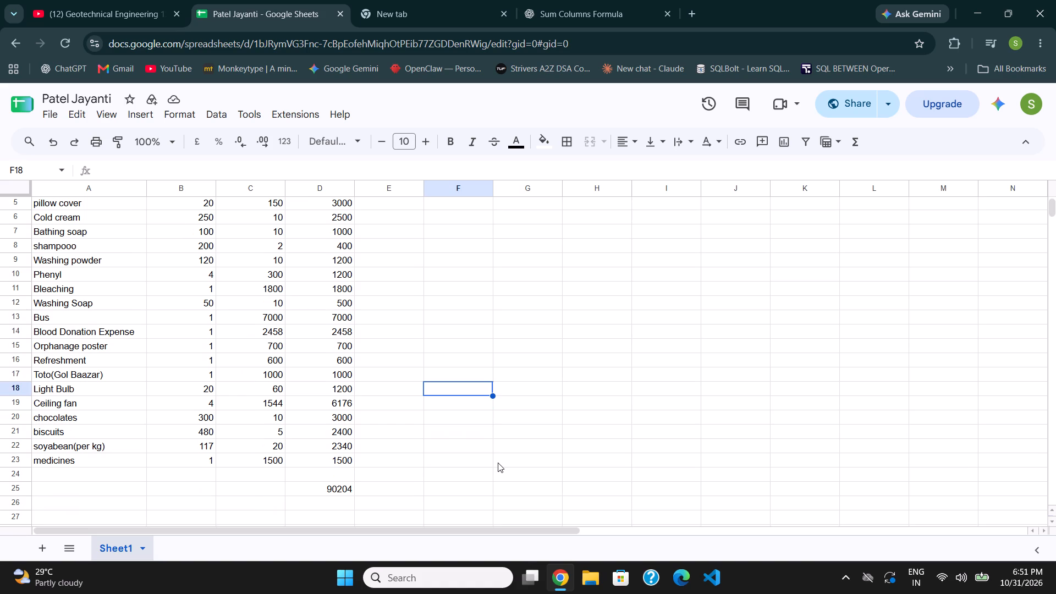
scroll(498, 463, down, 1)
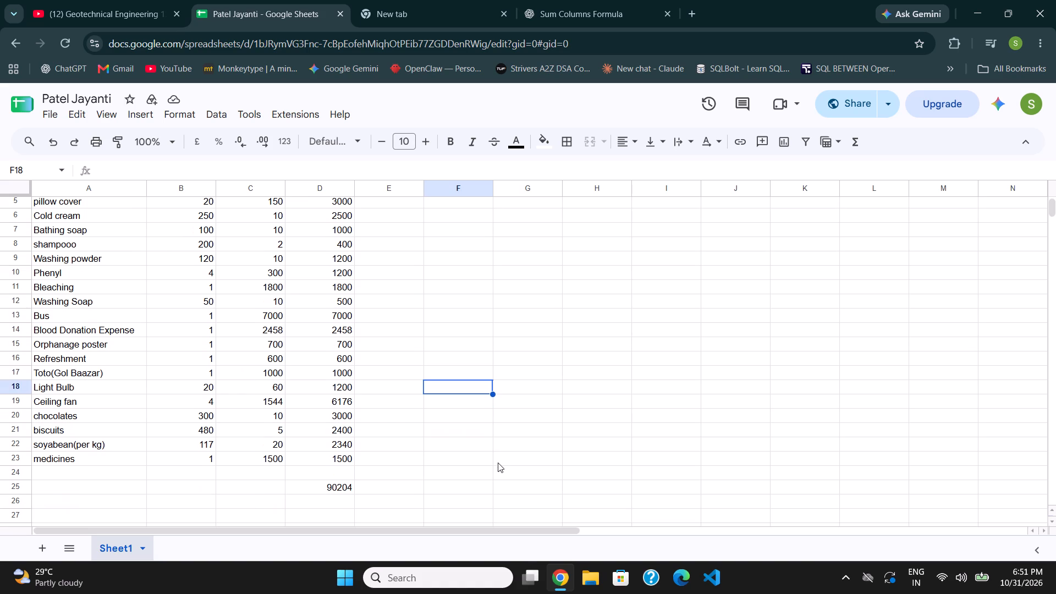
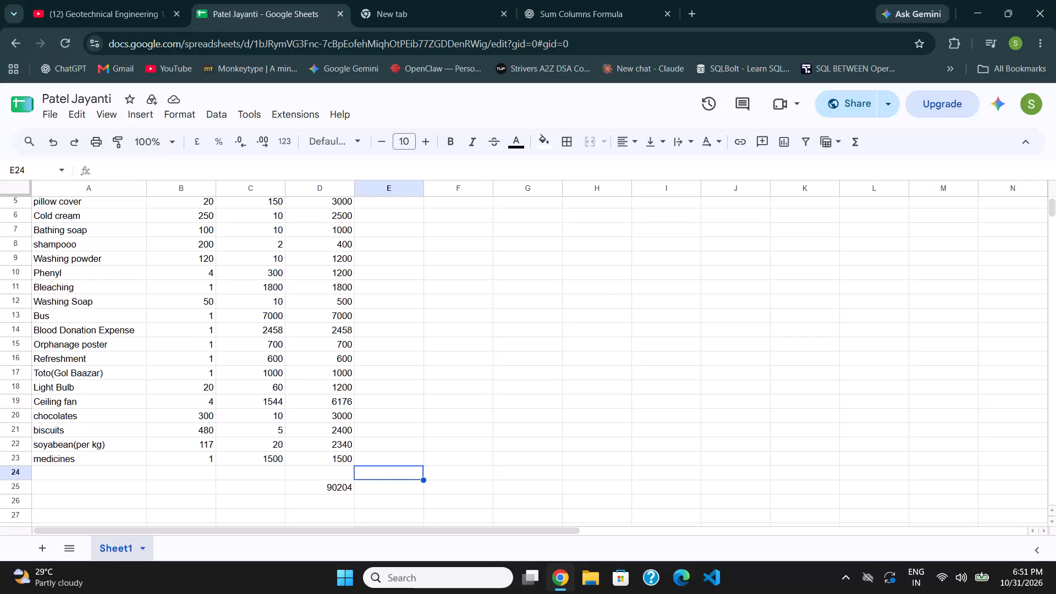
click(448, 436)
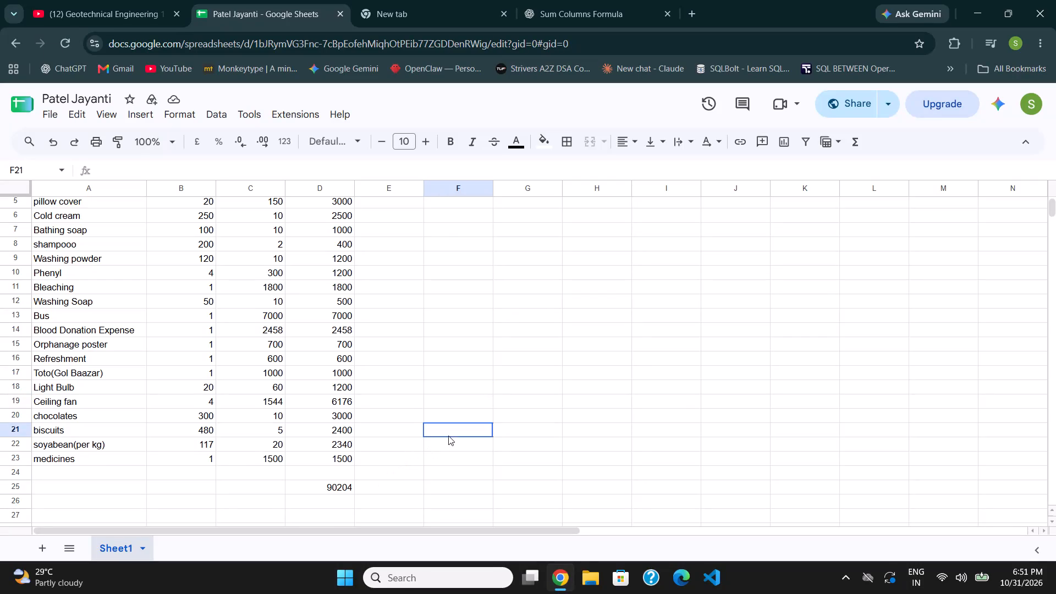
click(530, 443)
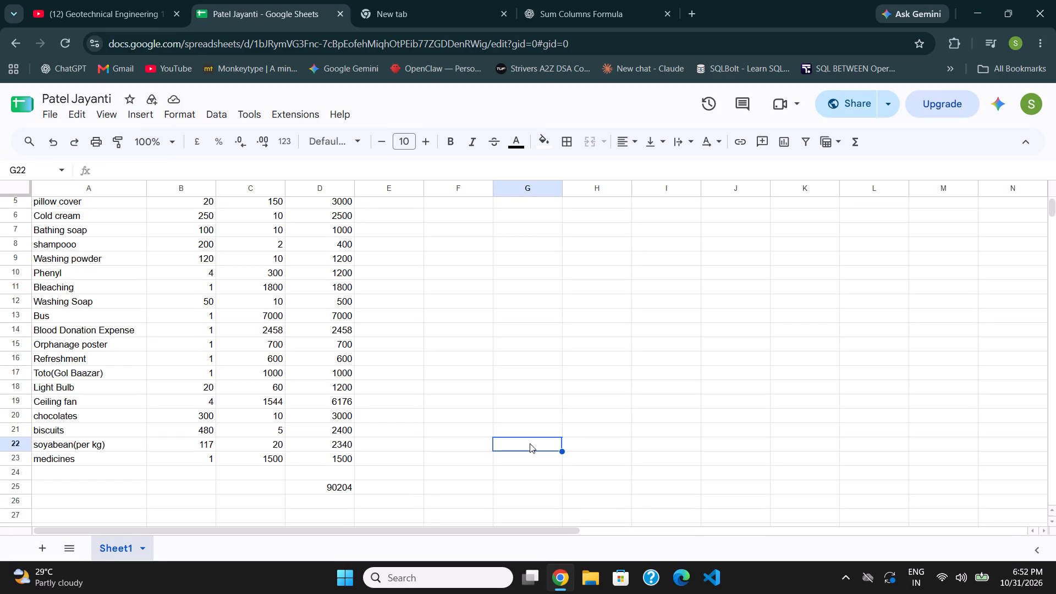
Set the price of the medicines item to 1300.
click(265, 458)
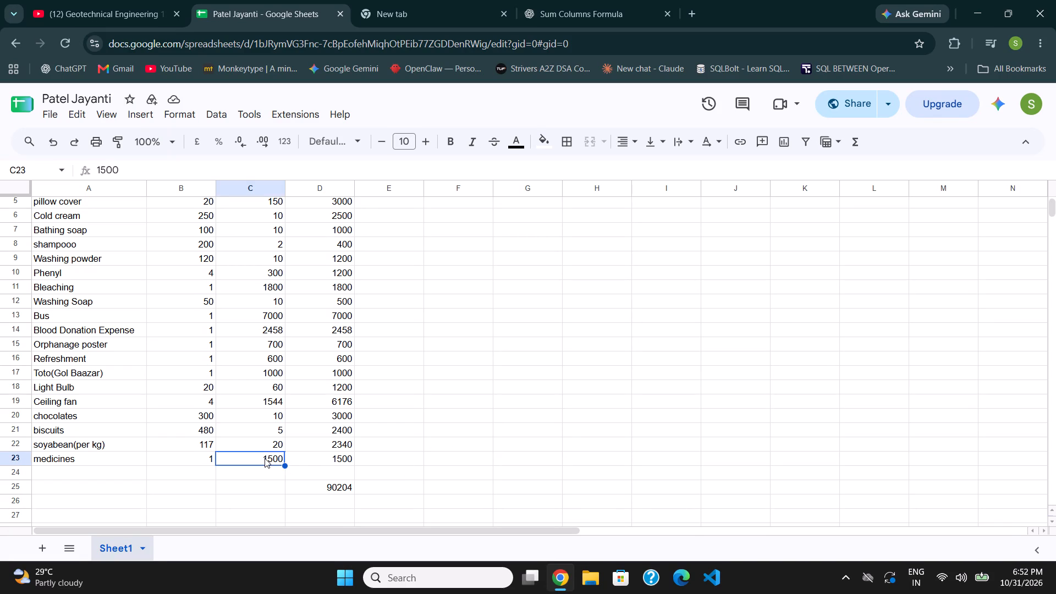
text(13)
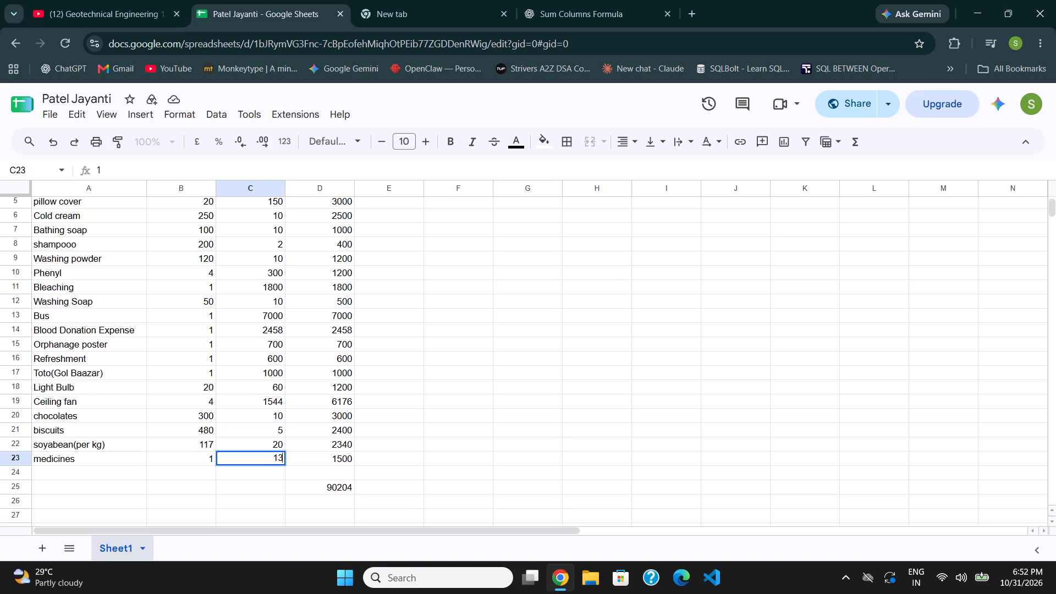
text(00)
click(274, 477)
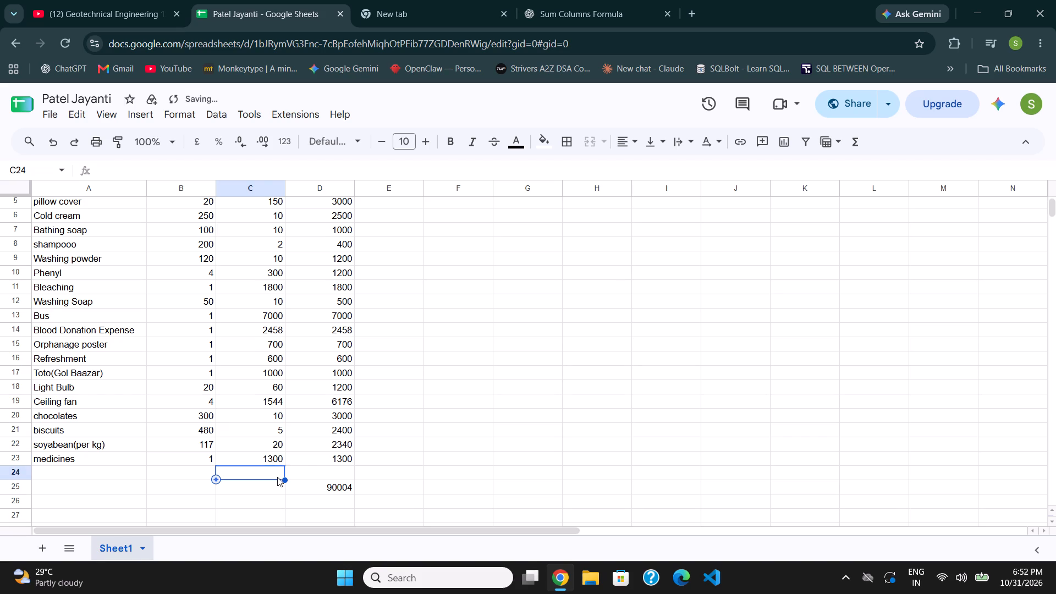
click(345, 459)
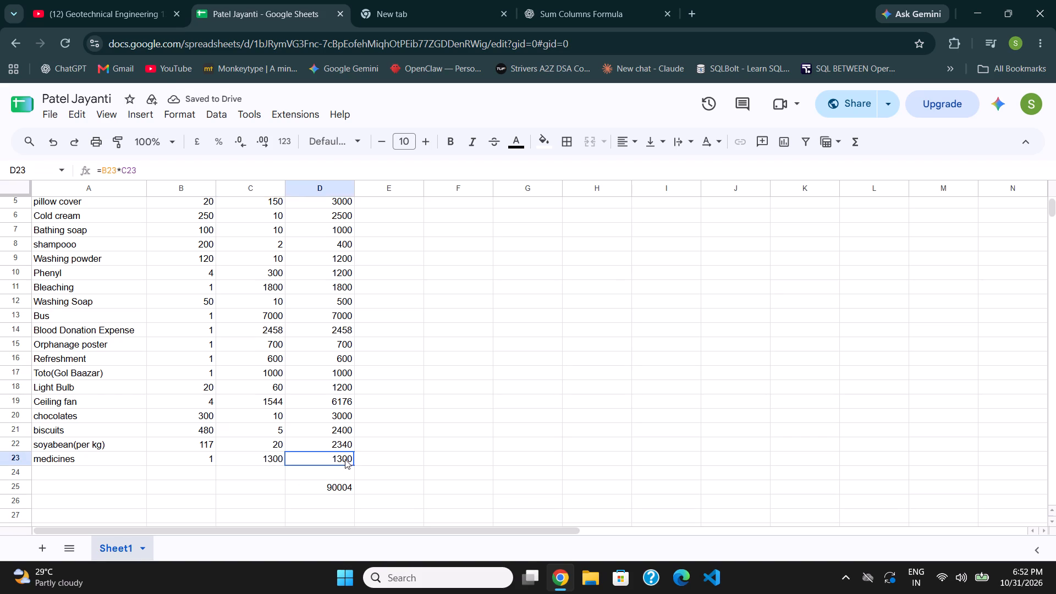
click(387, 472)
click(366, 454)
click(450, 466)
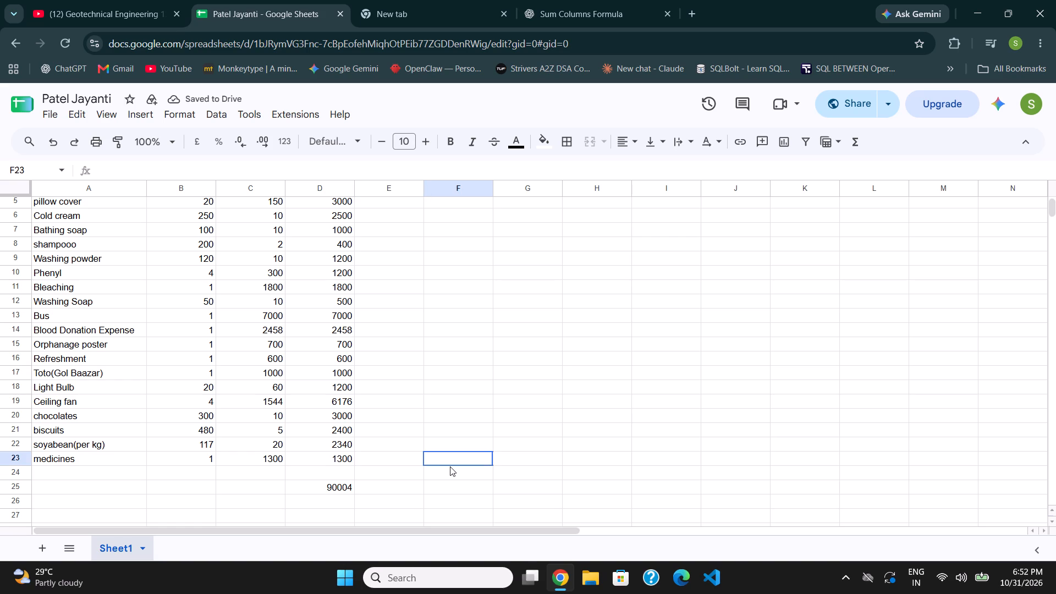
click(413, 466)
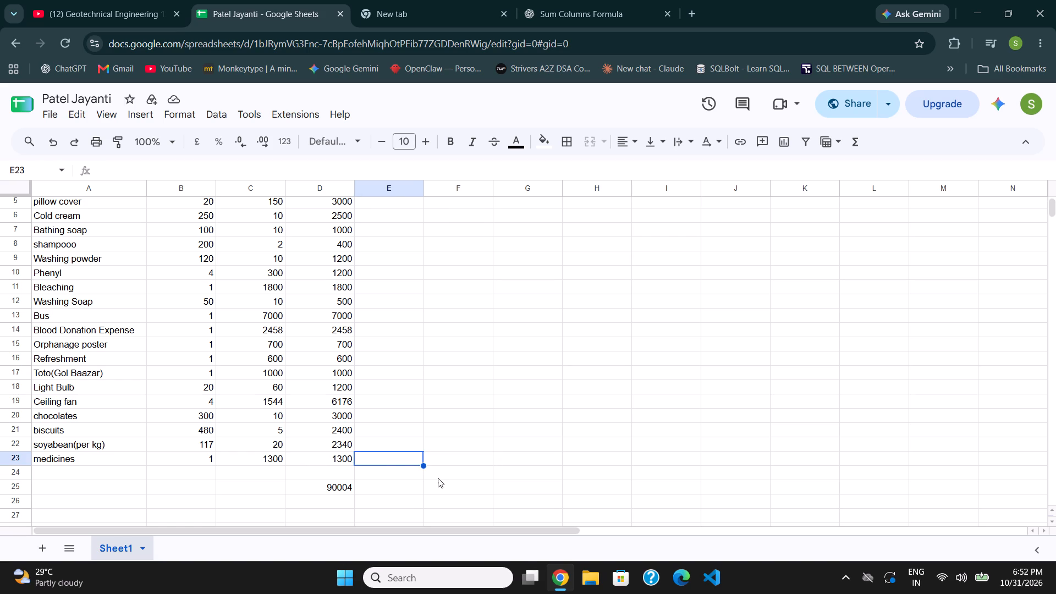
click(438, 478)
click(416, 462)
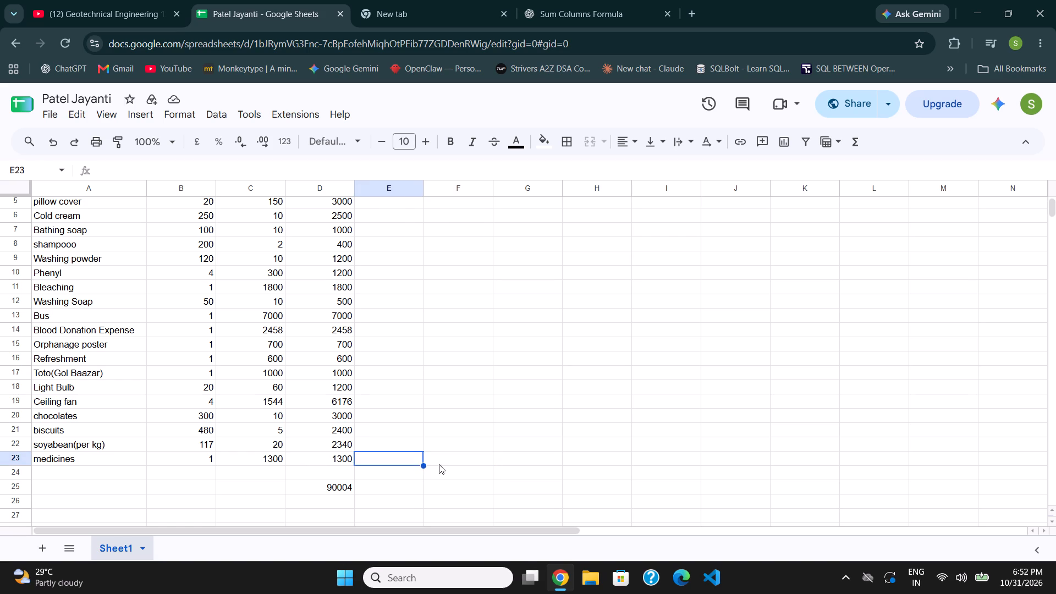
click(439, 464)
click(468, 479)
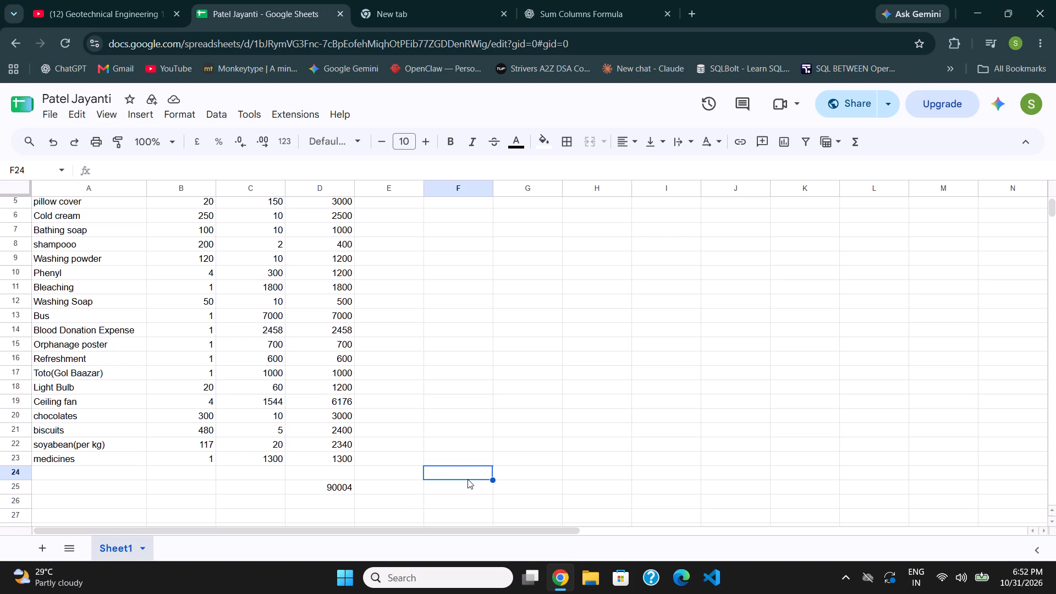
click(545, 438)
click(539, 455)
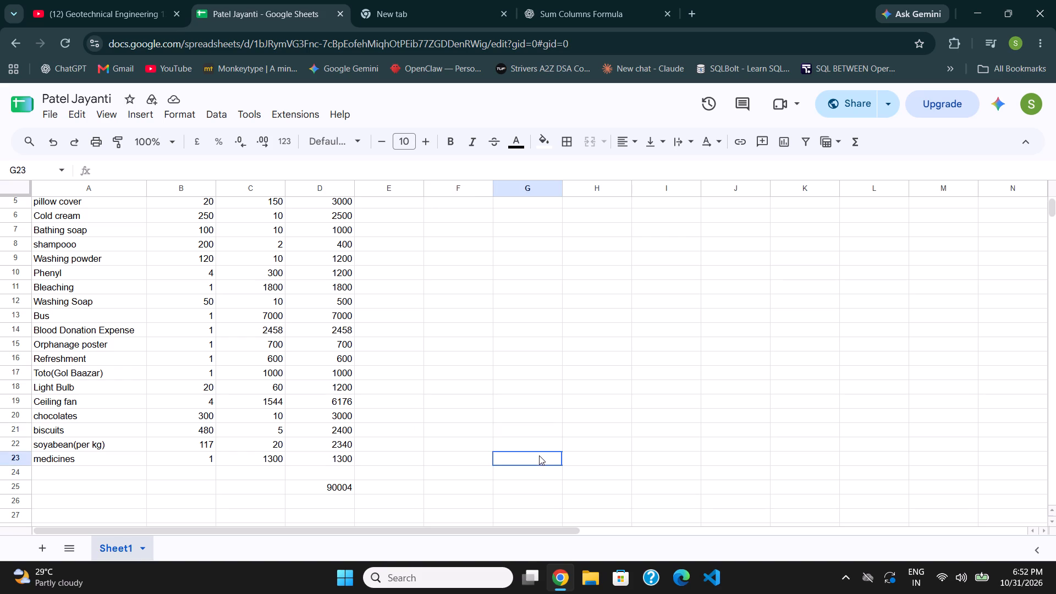
Set the price of the medicines item to 1500.
click(267, 460)
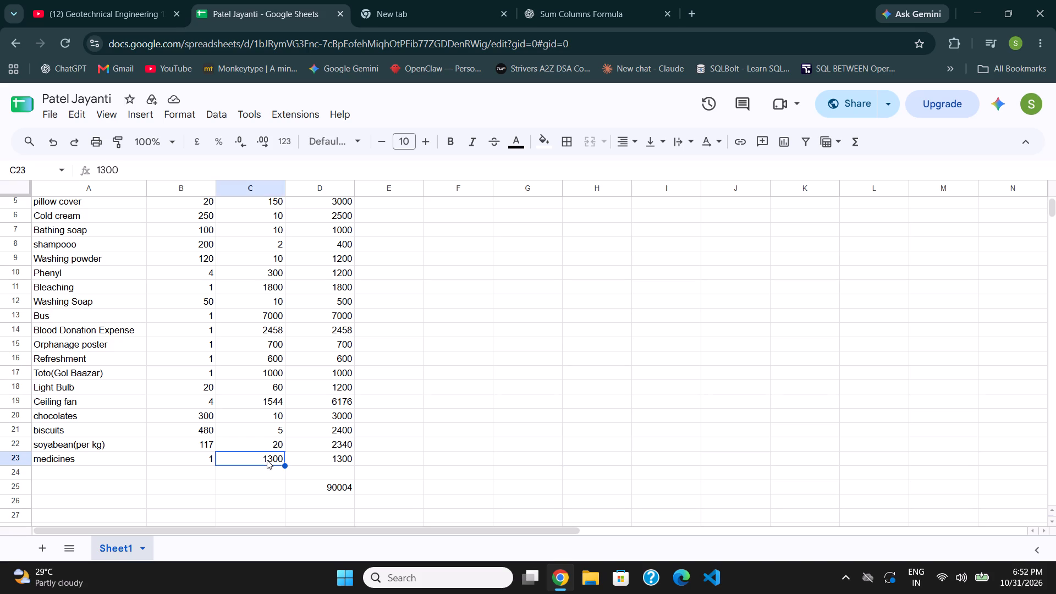
text(1500)
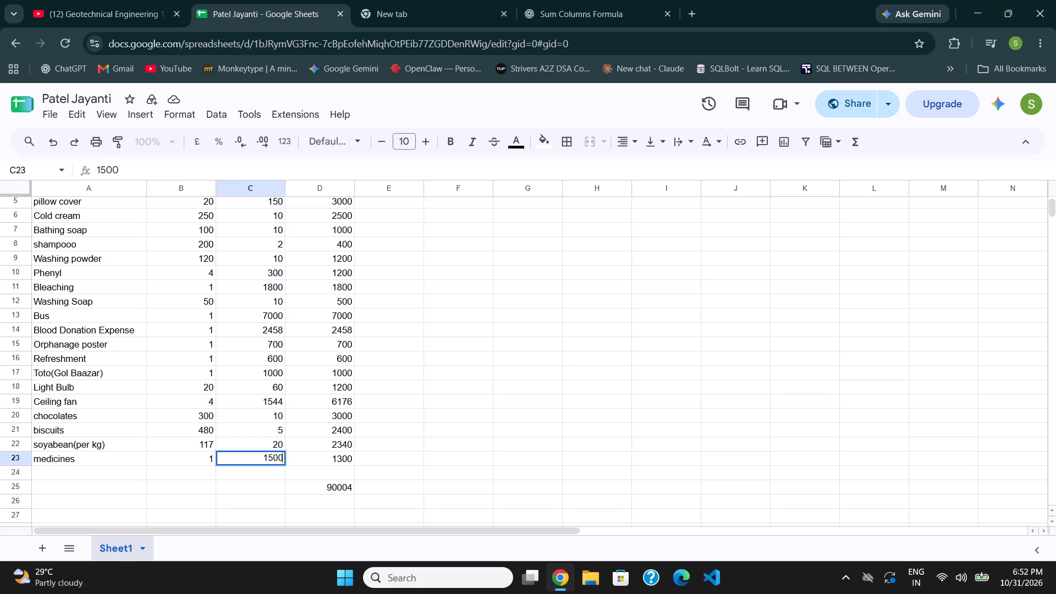
click(448, 508)
click(438, 493)
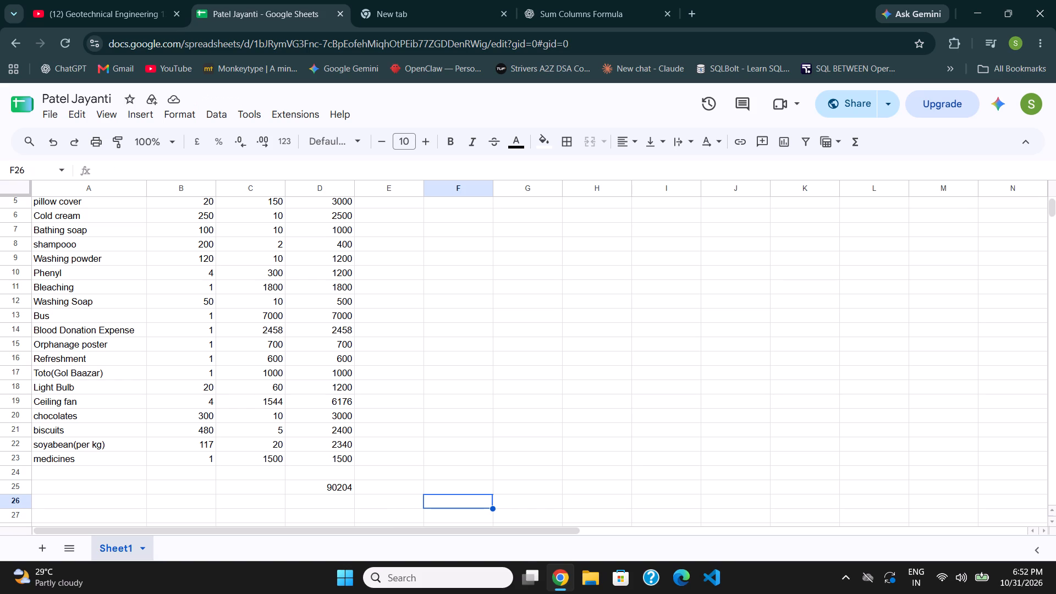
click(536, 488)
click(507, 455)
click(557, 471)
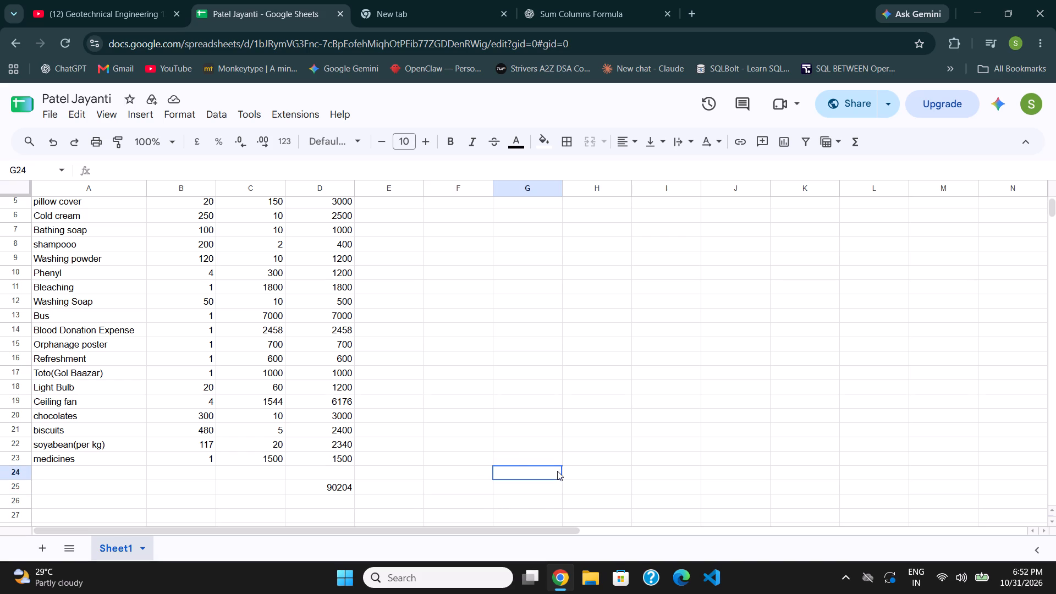
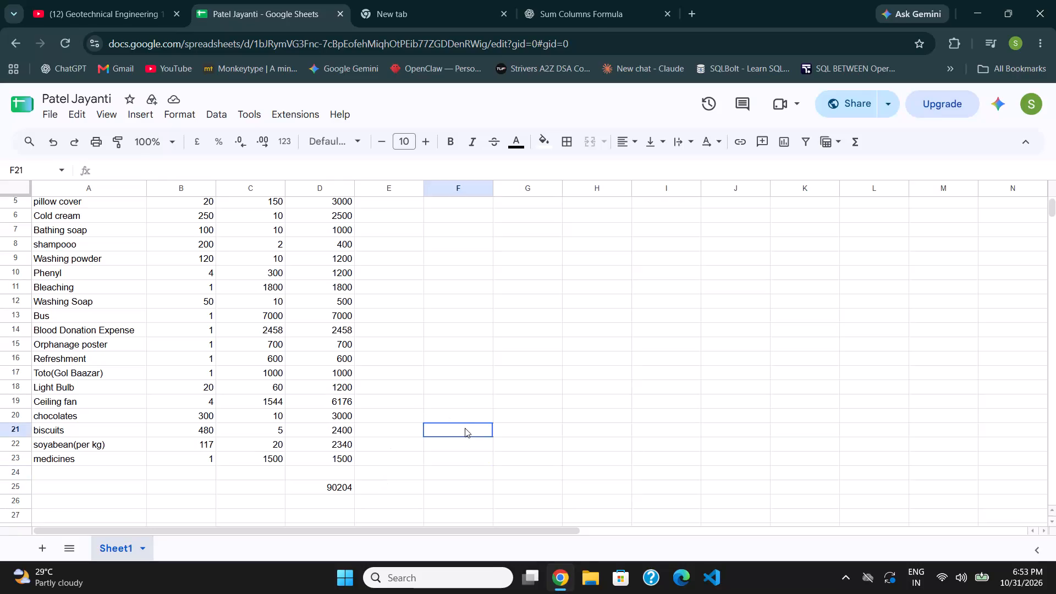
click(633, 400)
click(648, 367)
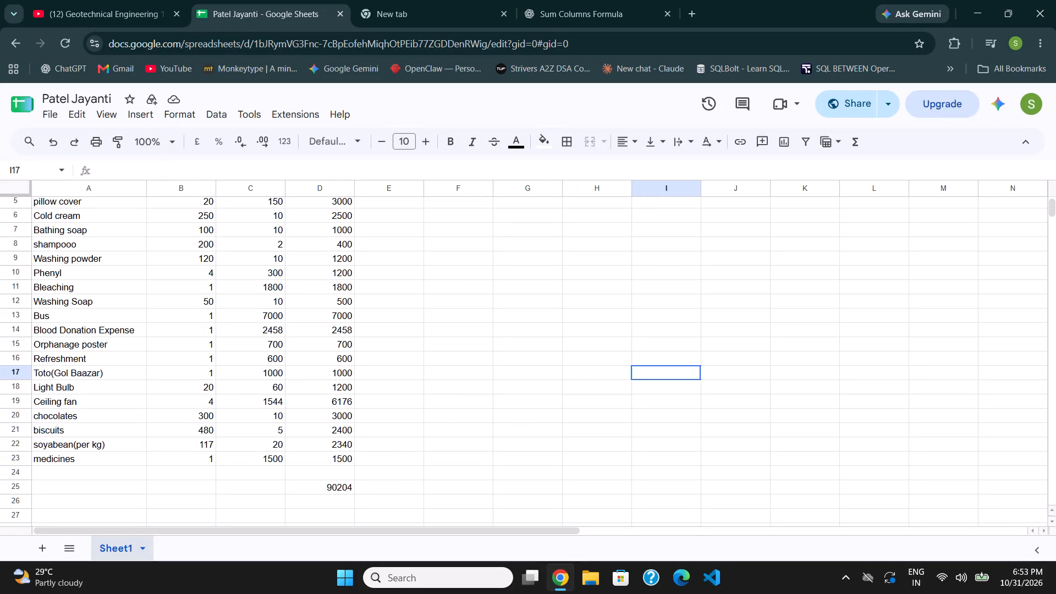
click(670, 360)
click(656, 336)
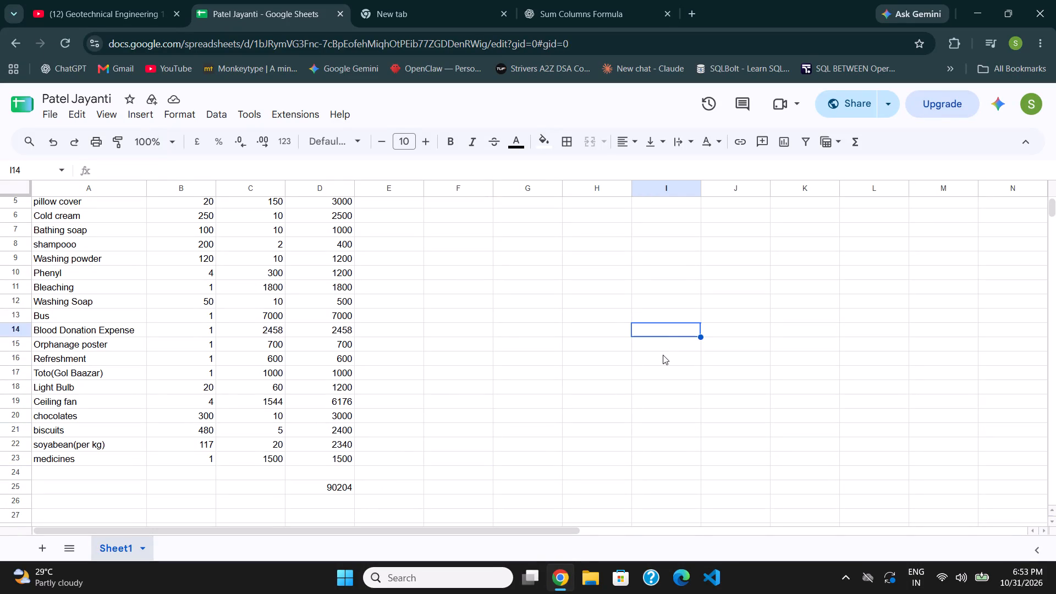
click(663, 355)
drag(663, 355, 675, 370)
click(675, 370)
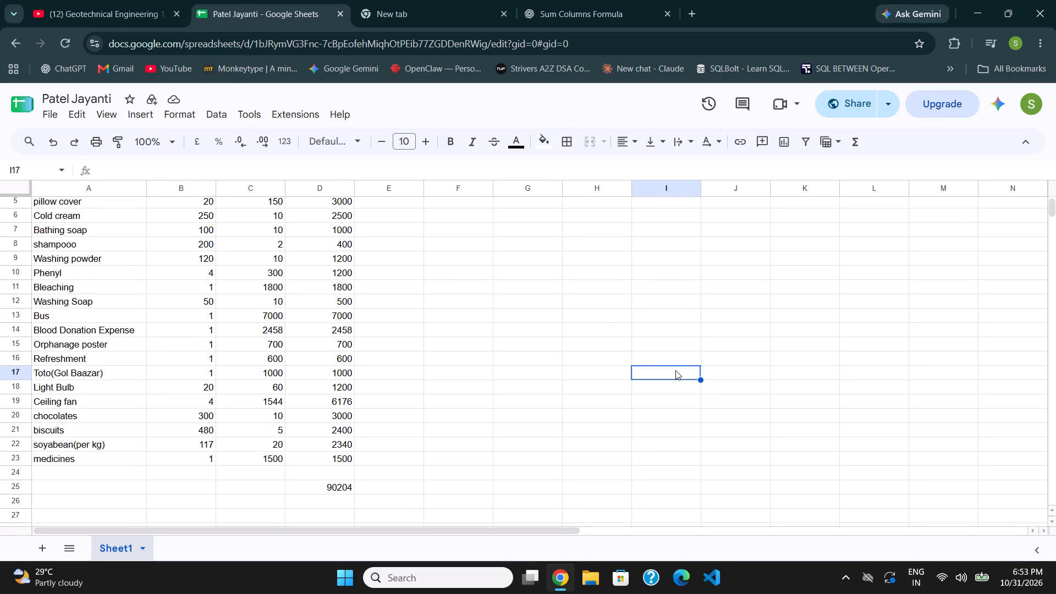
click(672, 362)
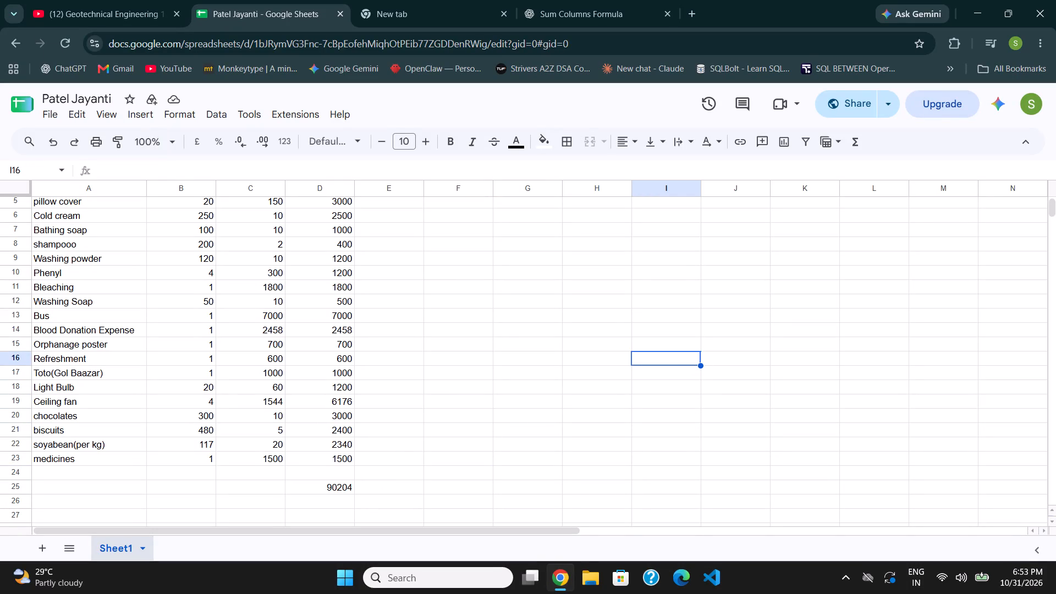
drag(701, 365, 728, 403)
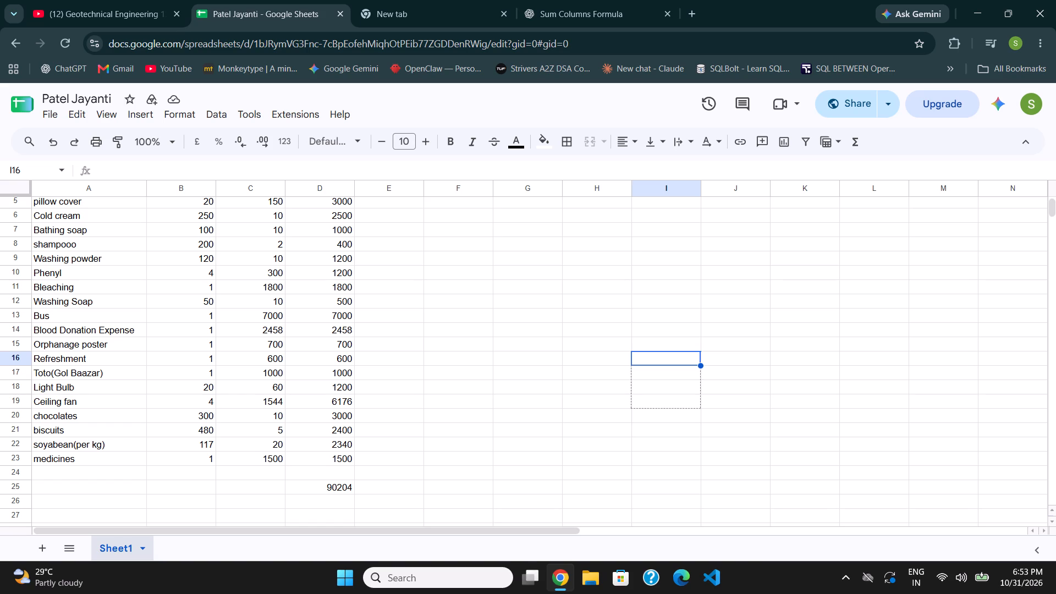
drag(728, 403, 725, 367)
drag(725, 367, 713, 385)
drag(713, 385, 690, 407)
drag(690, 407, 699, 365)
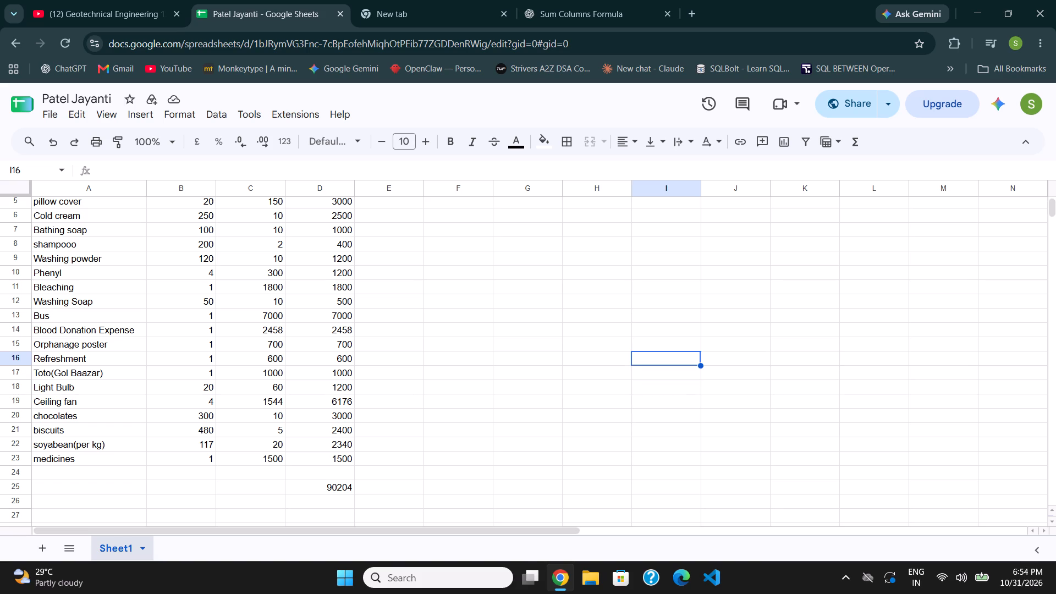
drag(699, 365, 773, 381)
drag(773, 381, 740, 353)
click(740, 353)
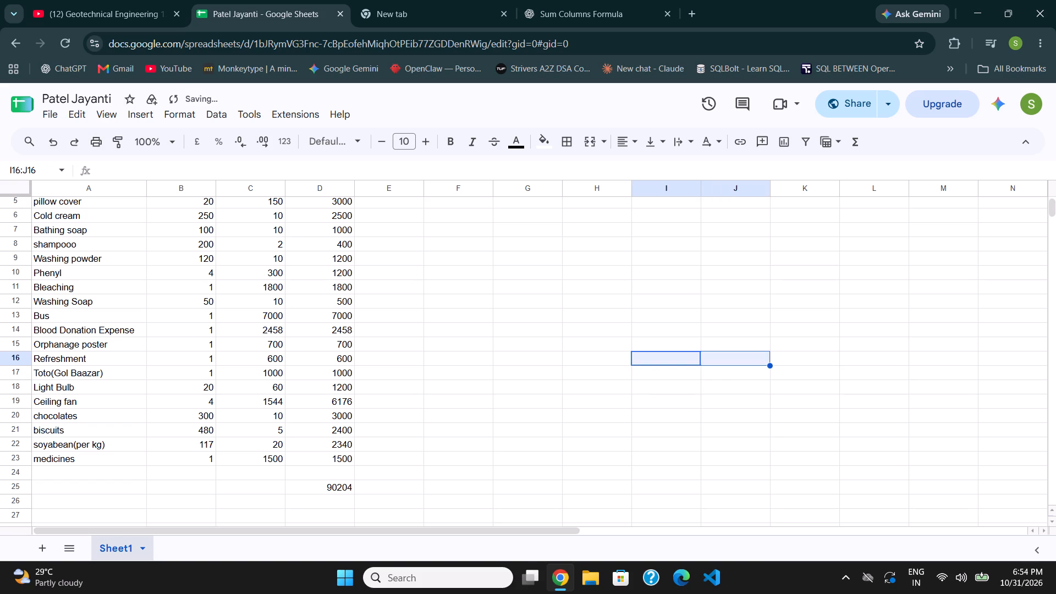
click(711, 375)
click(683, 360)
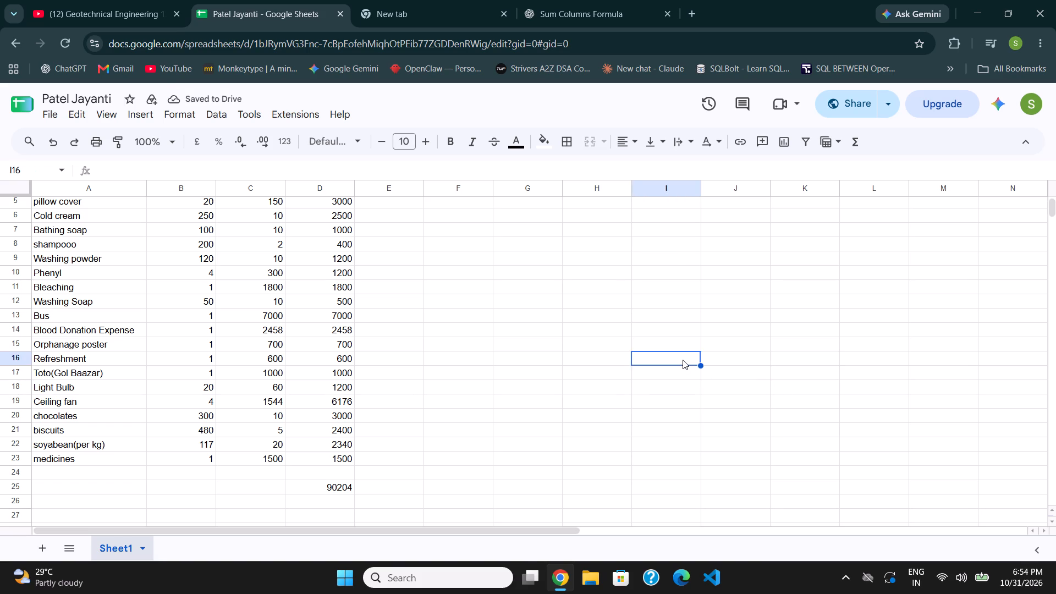
Review the expense rows from sports to medicines together with the grand total.
scroll(438, 361, up, 6)
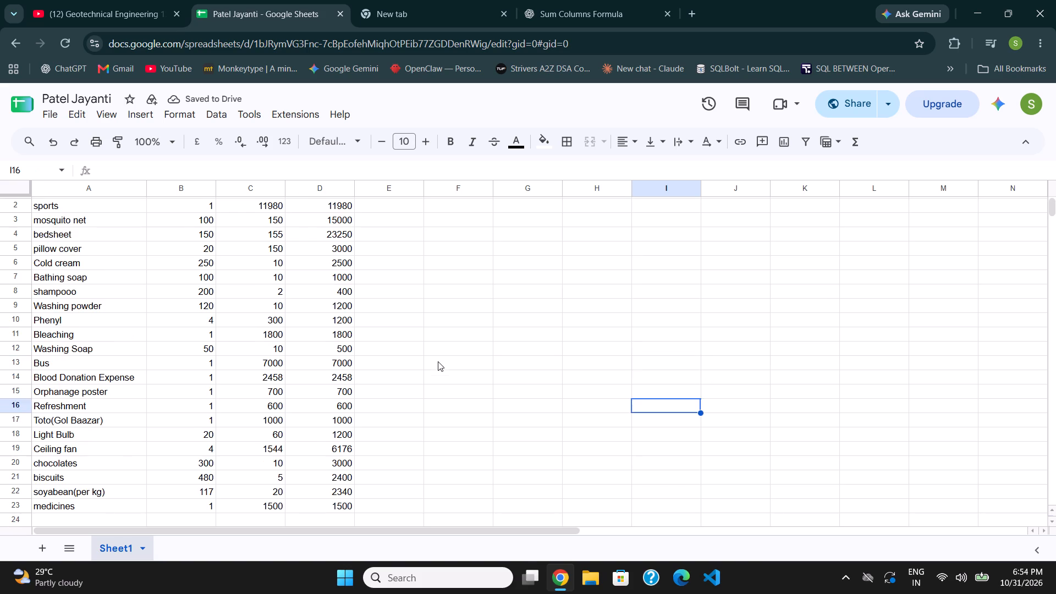
scroll(438, 361, up, 1)
scroll(438, 361, down, 2)
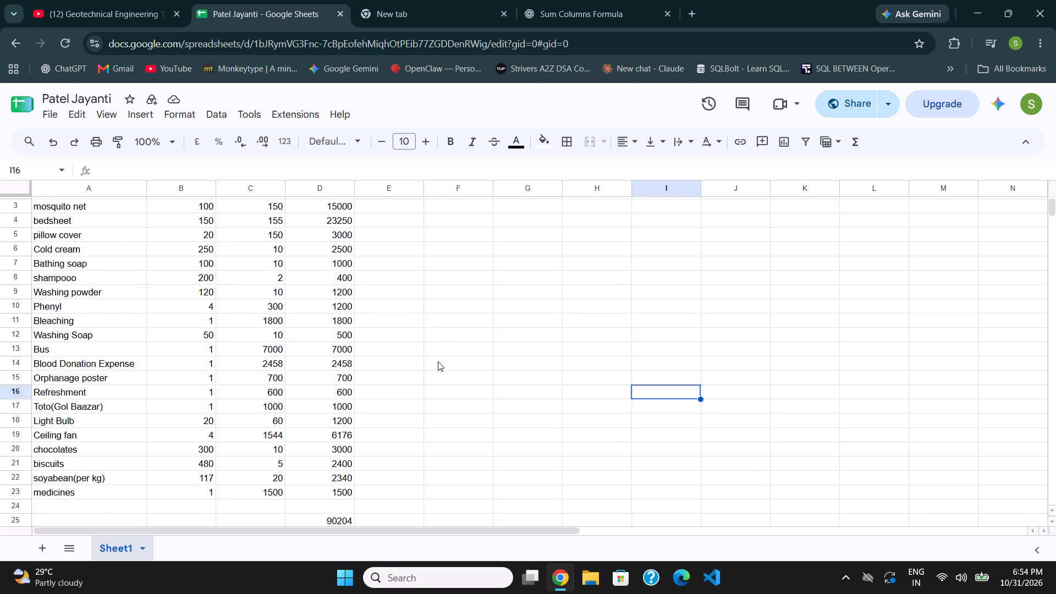
scroll(438, 361, down, 1)
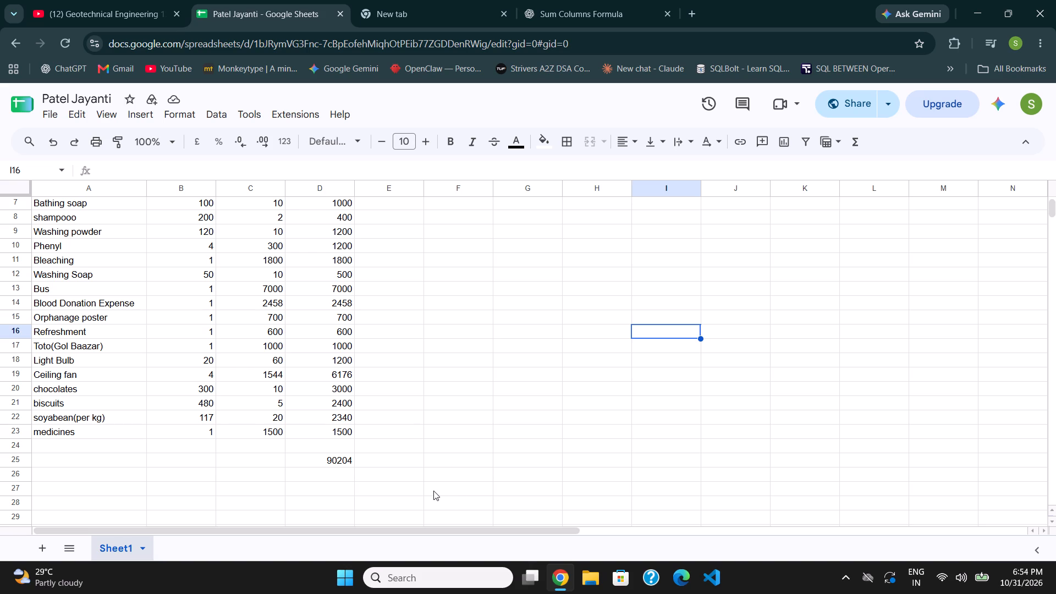
click(486, 443)
click(484, 457)
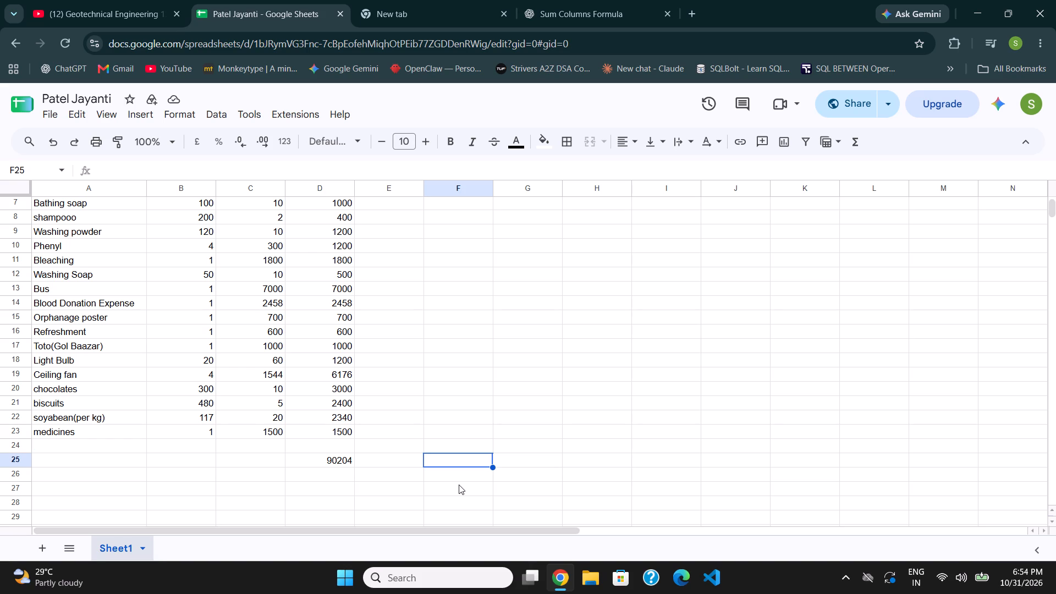
click(509, 351)
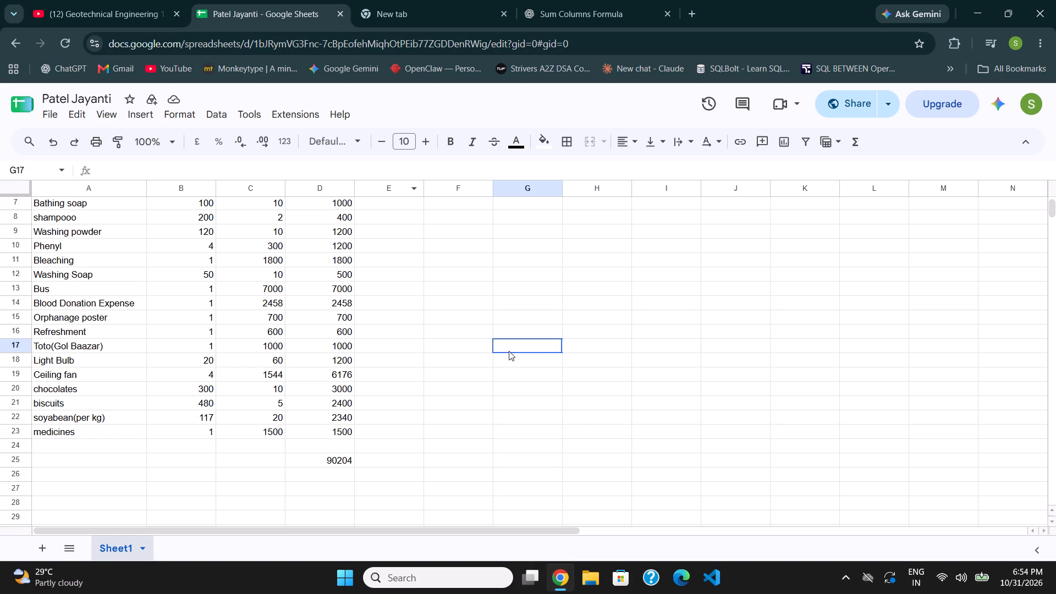
click(576, 422)
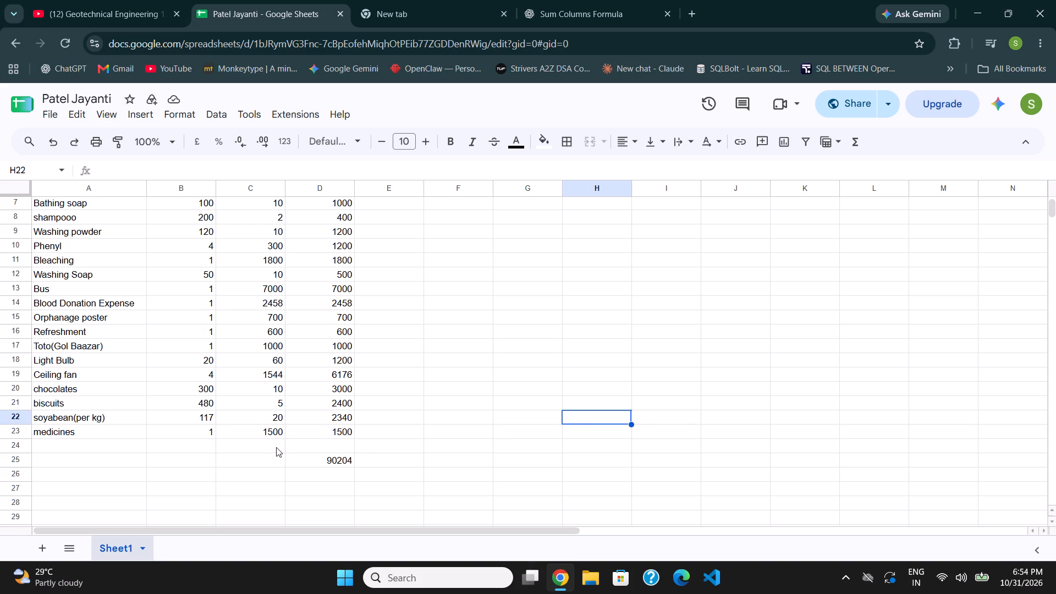
click(415, 436)
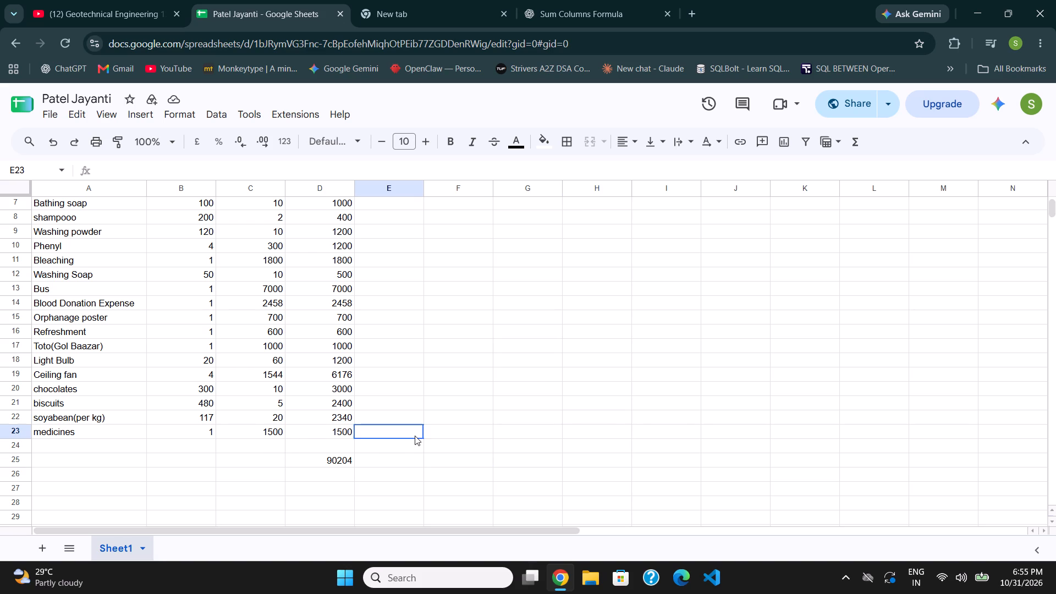
Clear the price of the medicines item.
click(274, 433)
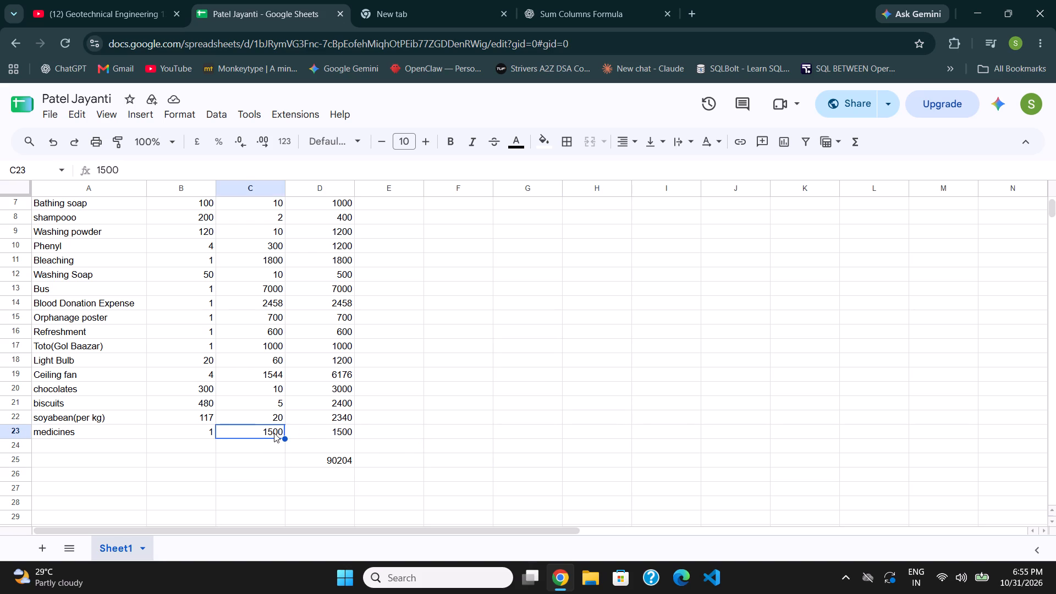
key(BackSpace)
click(237, 471)
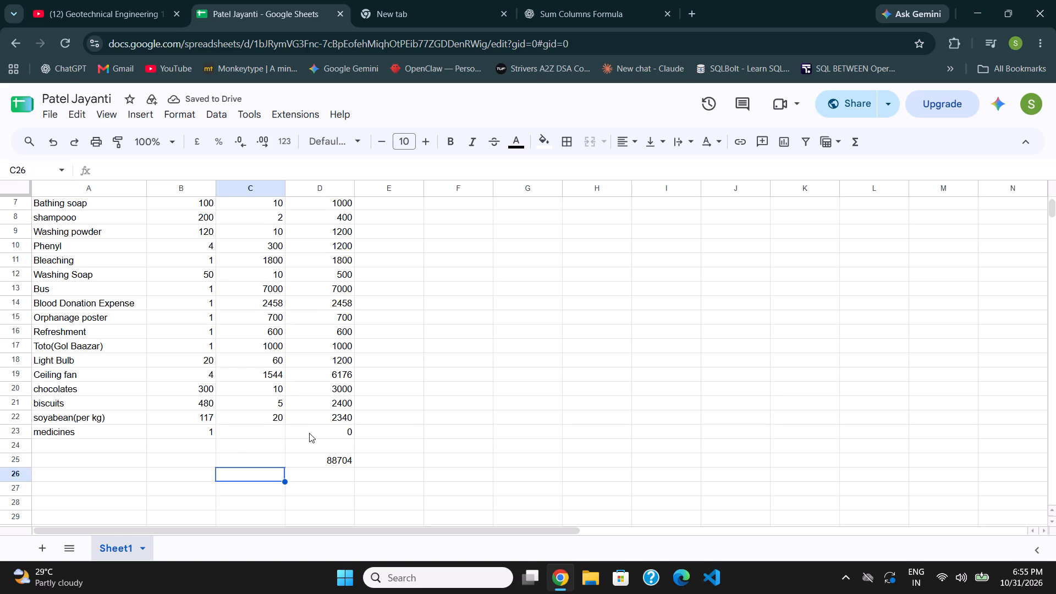
Rename the Orphanage poster item as "Orphanage + blood donation poster".
scroll(309, 433, up, 4)
scroll(309, 433, down, 1)
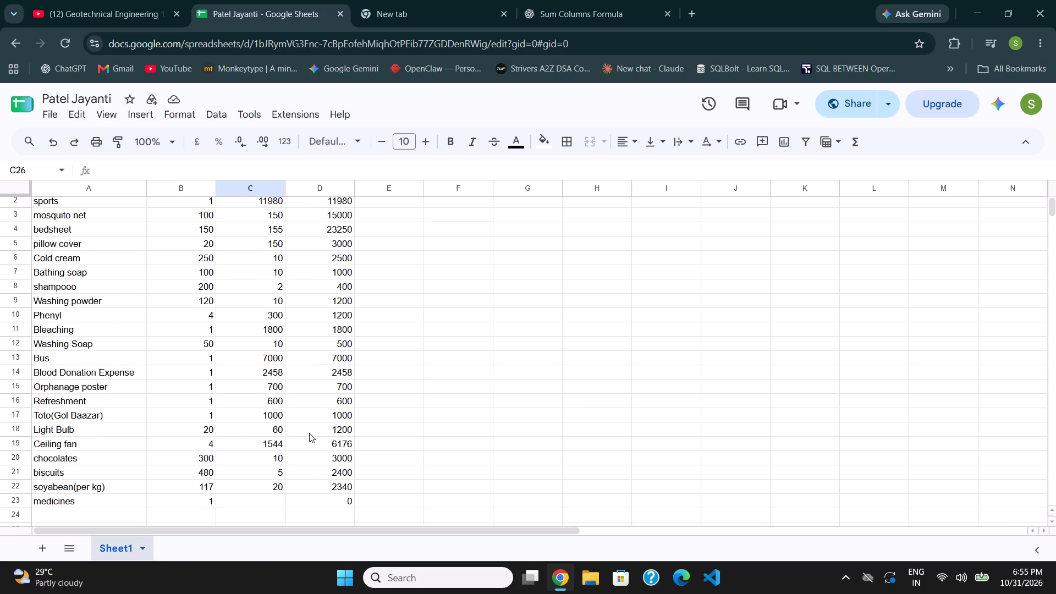
scroll(309, 433, down, 1)
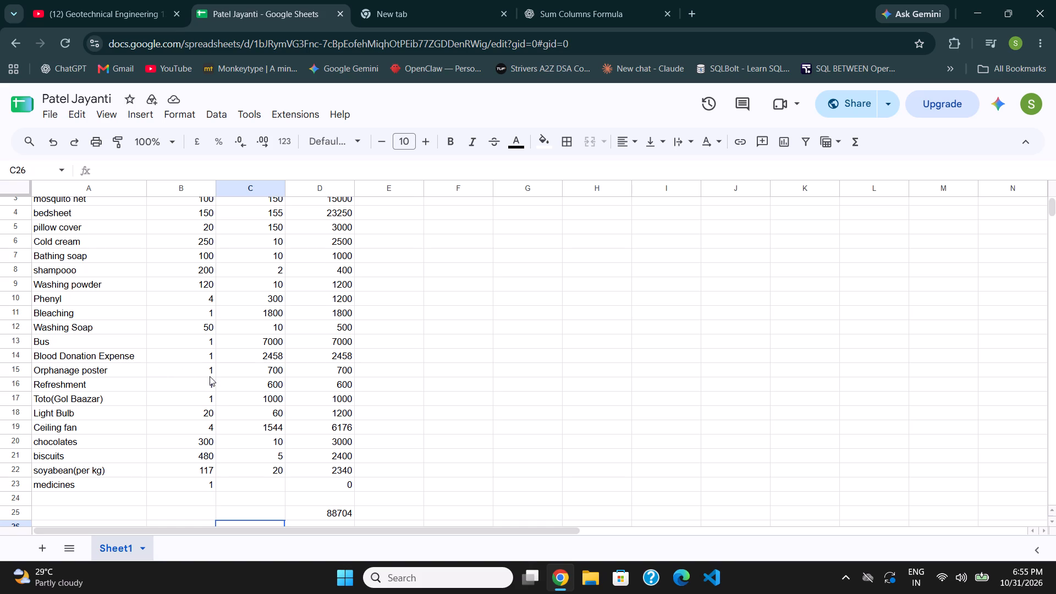
double_click(108, 372)
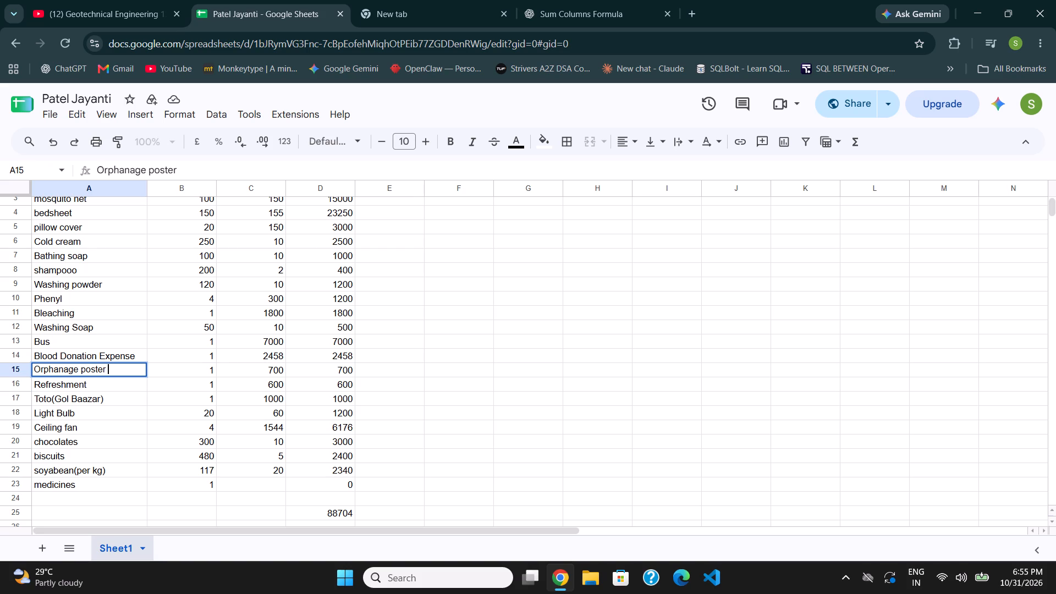
click(81, 373)
key(shift+plus)
key(space)
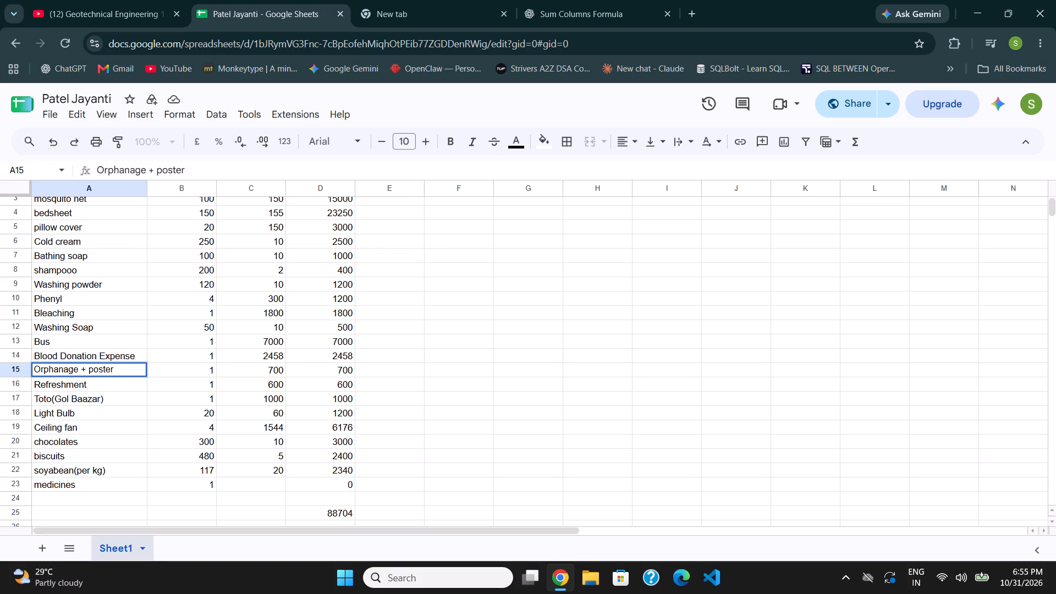
text(blood donationj)
key(space)
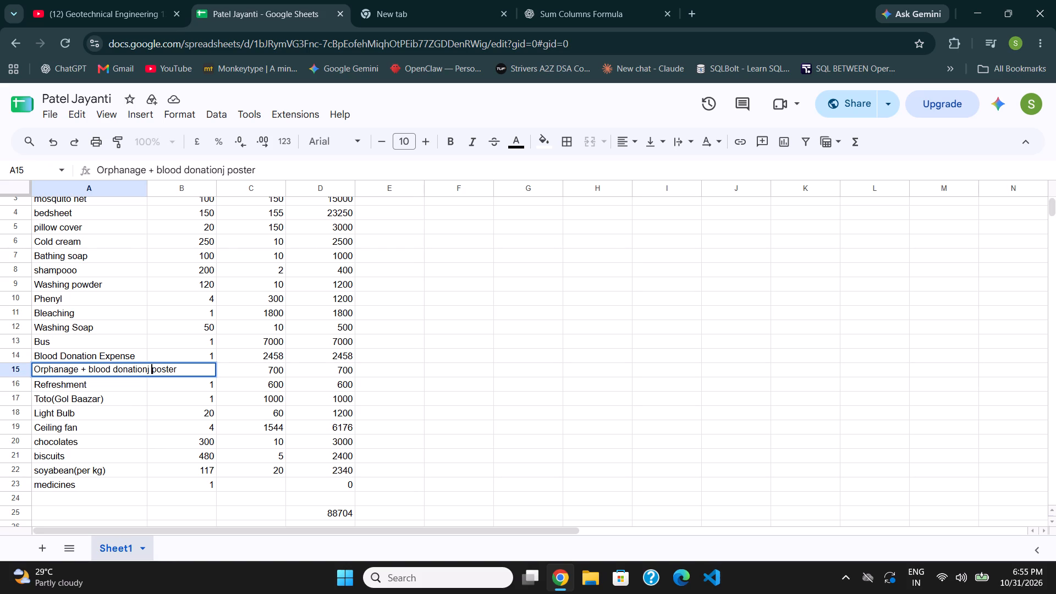
key(BackSpace)
key(BackSpace)
key(space)
key(Return)
click(414, 383)
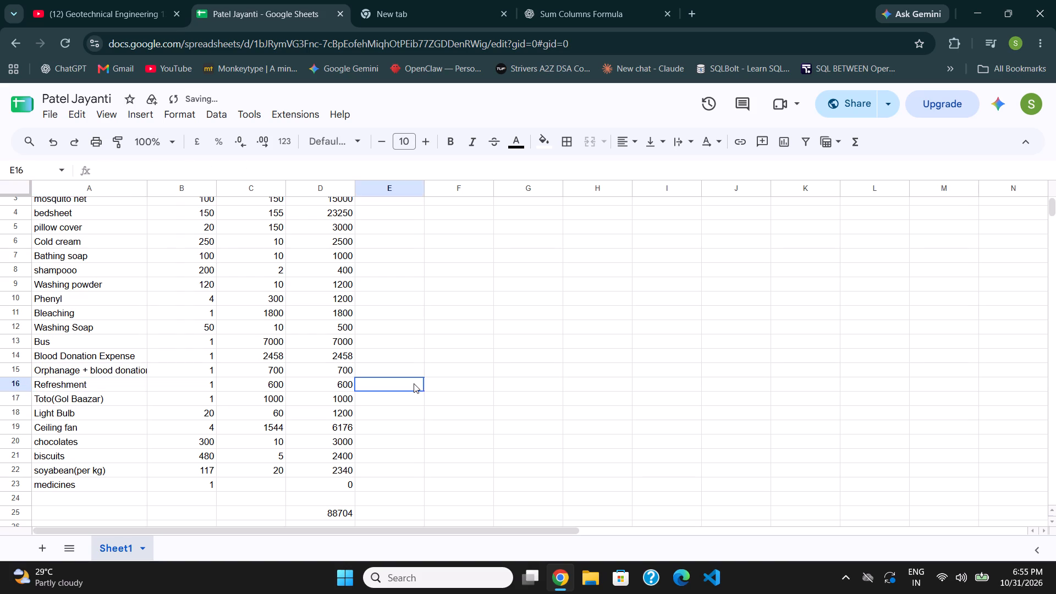
Switch to the Geotechnical Engineering lecture video on YouTube.
click(103, 0)
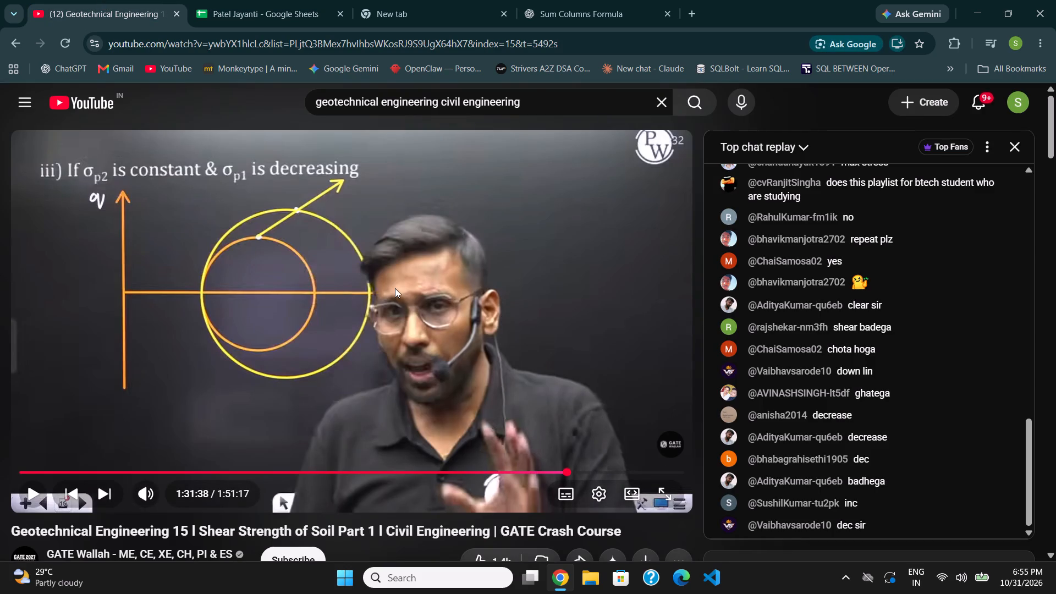